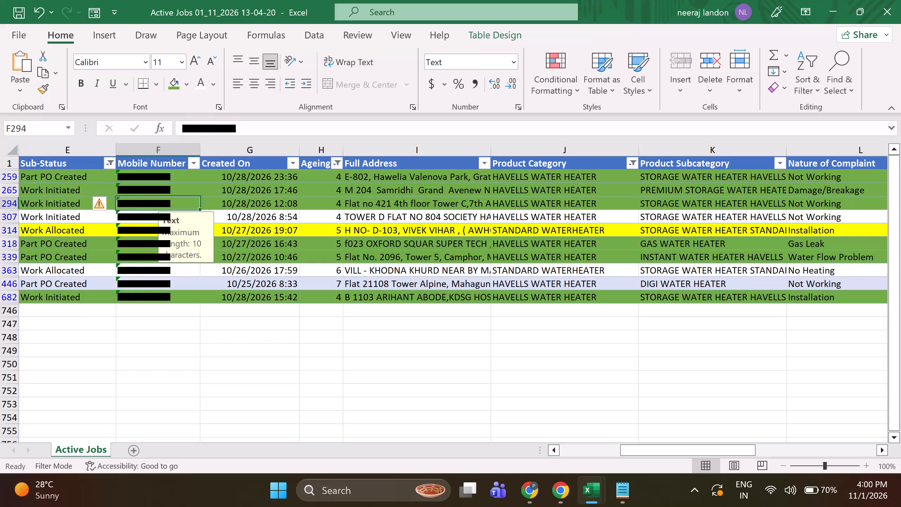
Copy the mobile number of the gas water heater job with the Gas Leak complaint in row 318.
left_click(632, 248)
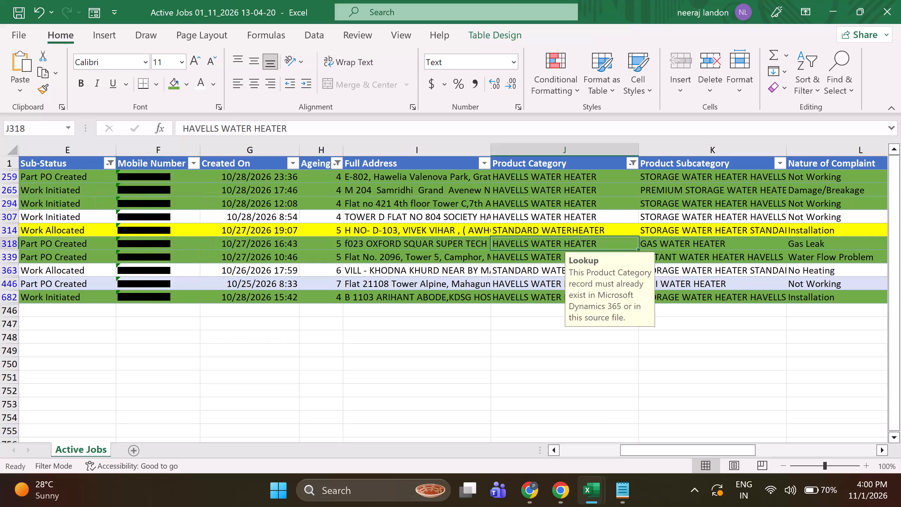
key("Left")
key("Left")
key("Left")
key("Left")
key("ctrl+c")
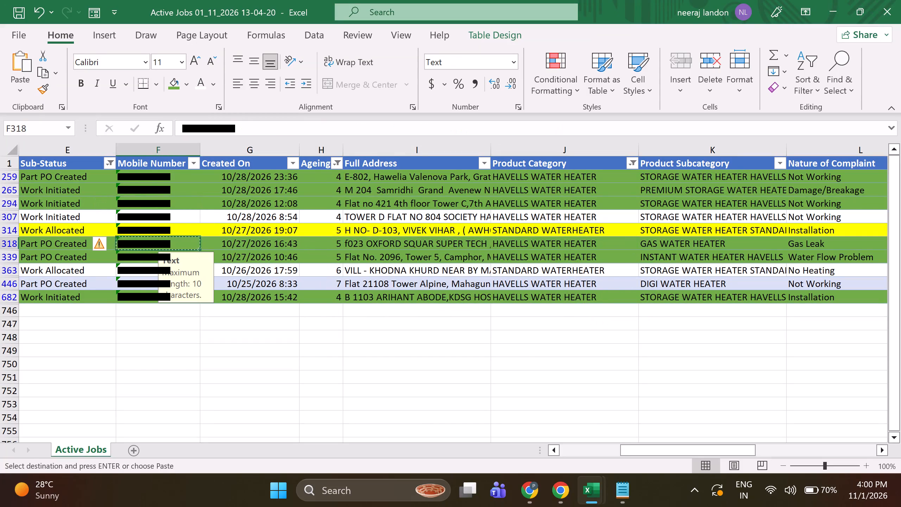
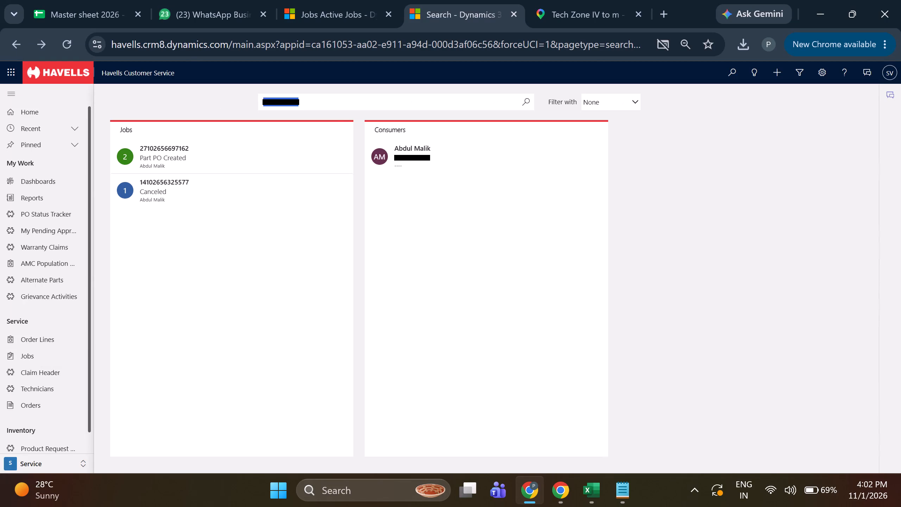
key("ctrl+v")
left_click(526, 109)
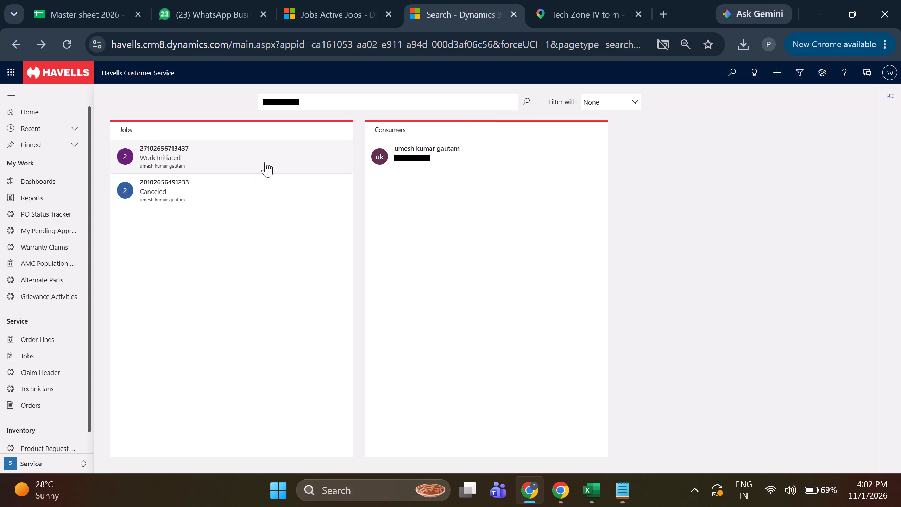
left_click(265, 162)
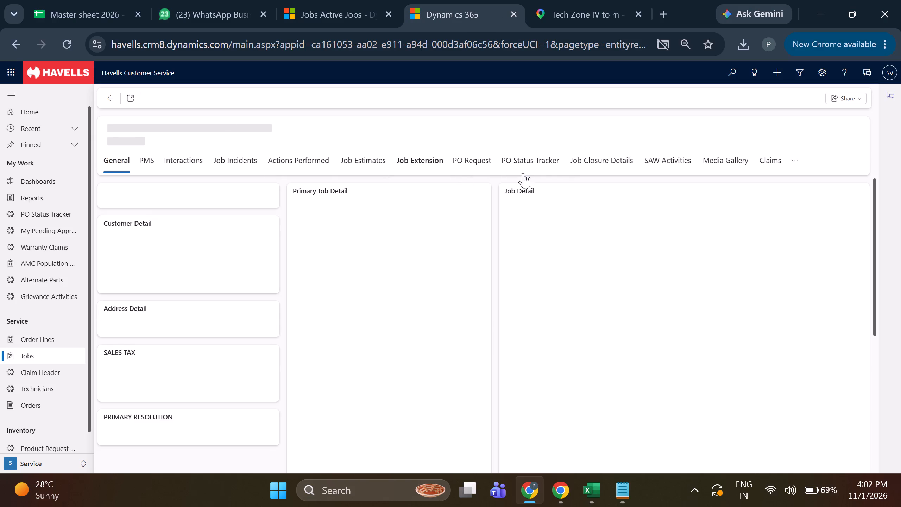
In the job's closure details, set ResendKKG to Yes and save the job.
left_click(599, 167)
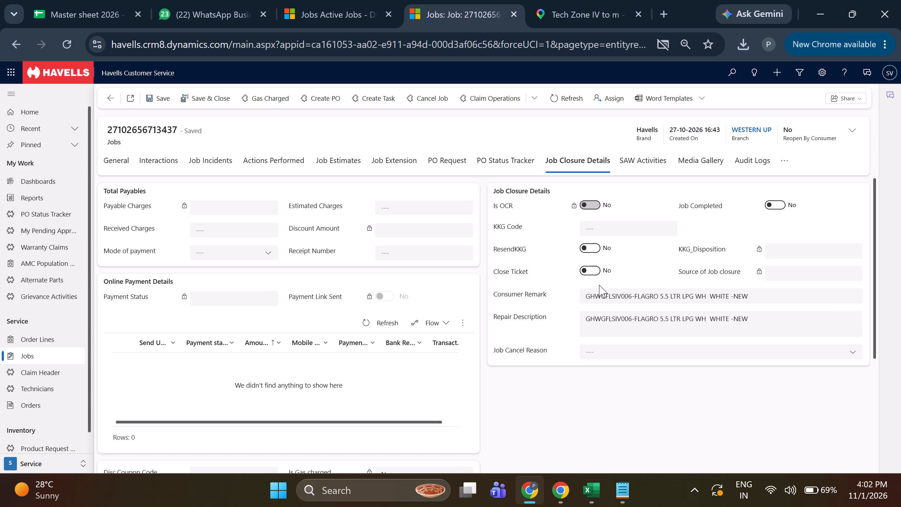
left_click(590, 250)
left_click(158, 98)
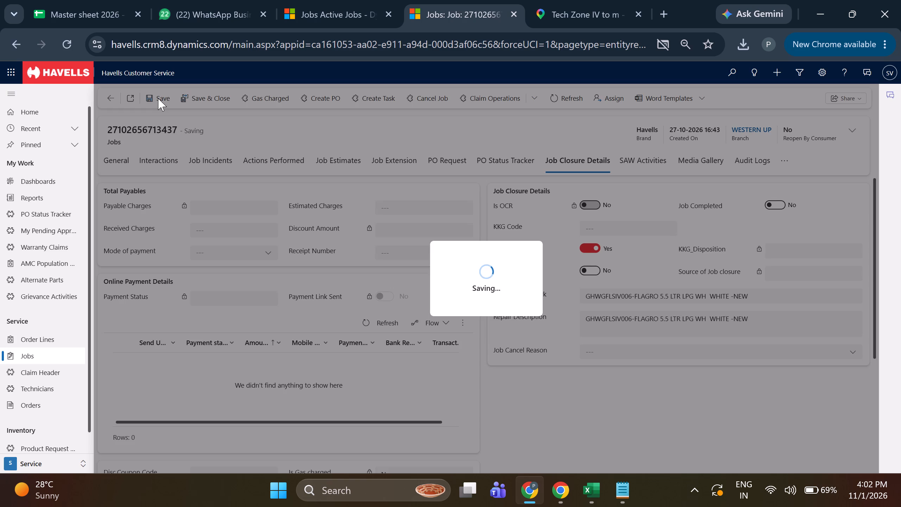
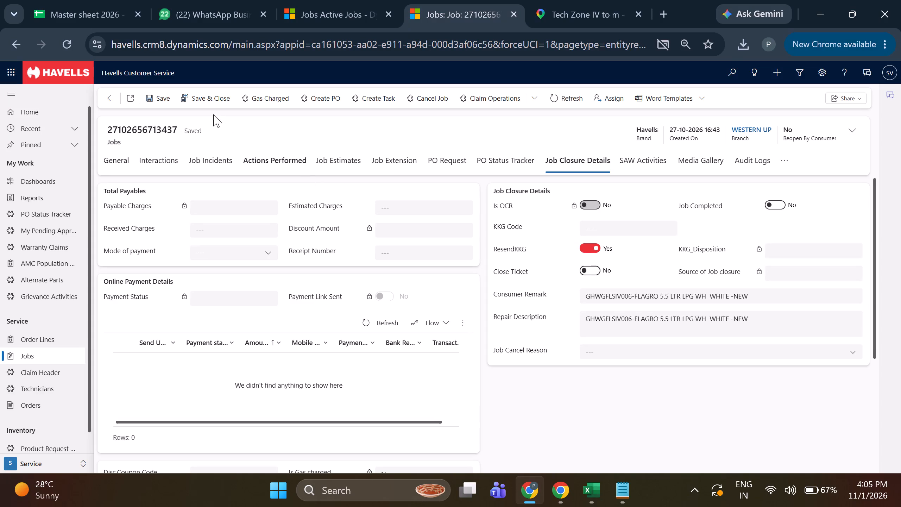
left_click(203, 98)
Switch to the Active Jobs workbook in Excel and select the filtered rows from the header row through row 682.
left_click(592, 491)
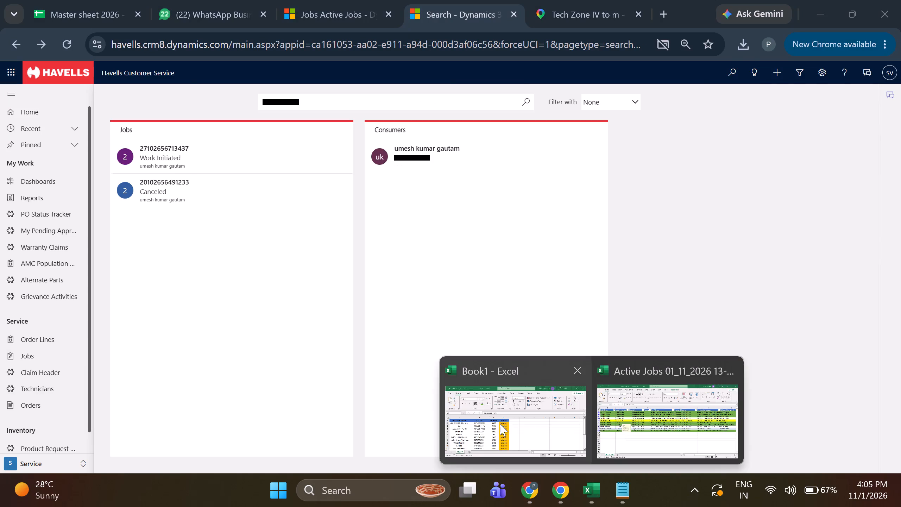
left_click(633, 417)
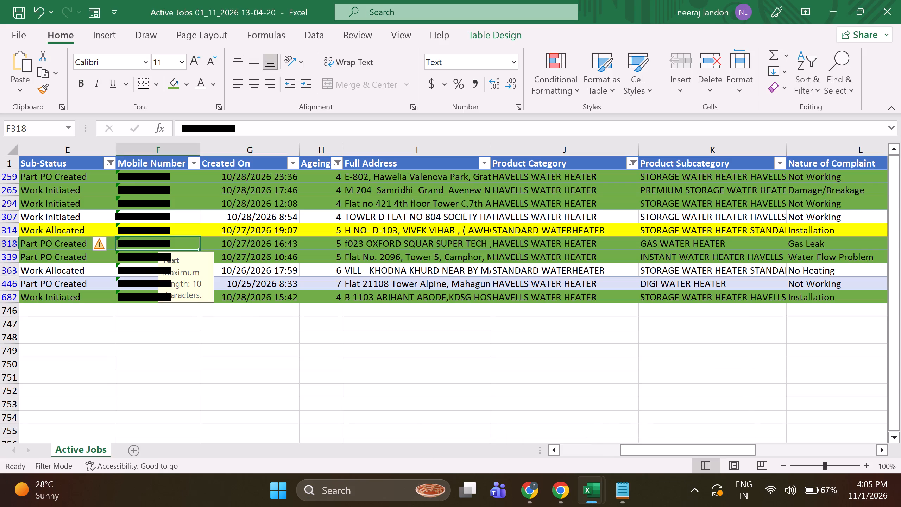
left_click_drag(4, 161, 0, 292)
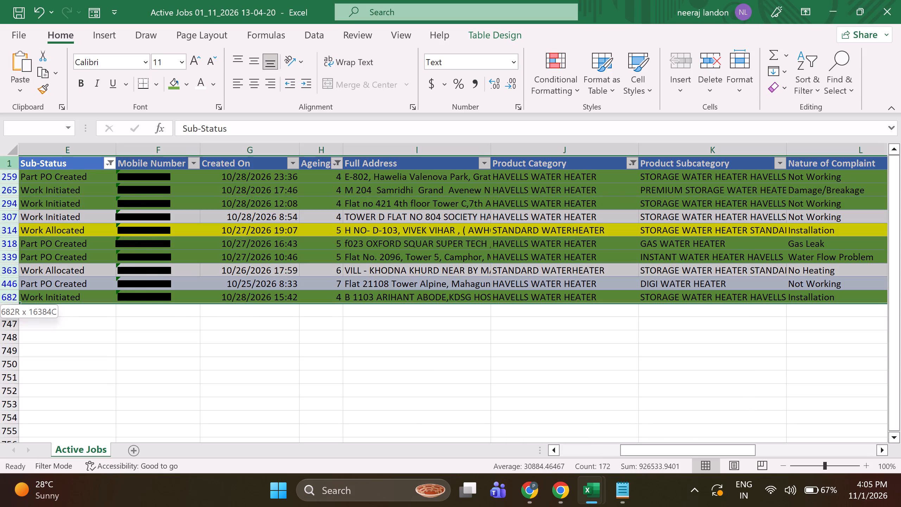
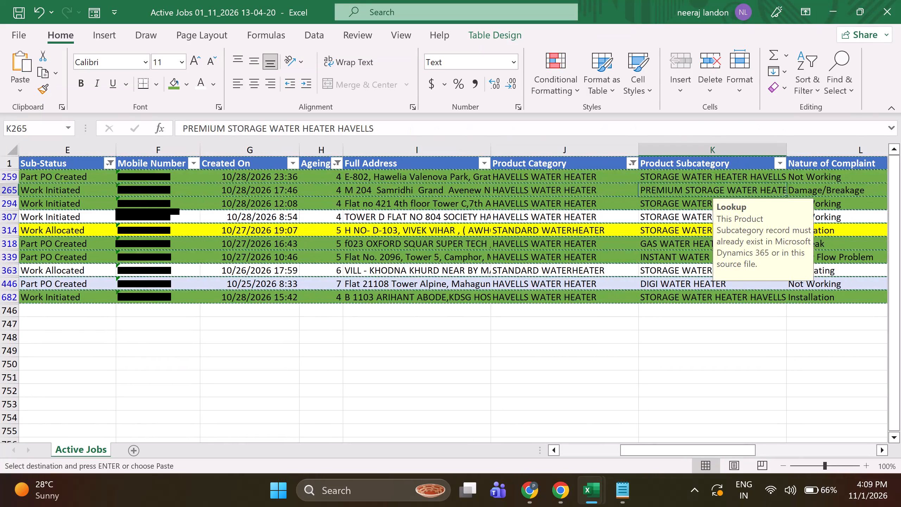
Review the job in row 265 across its remaining columns, through to Web Closure Remarks.
key("Right")
key("Right")
key("Right")
key("Right")
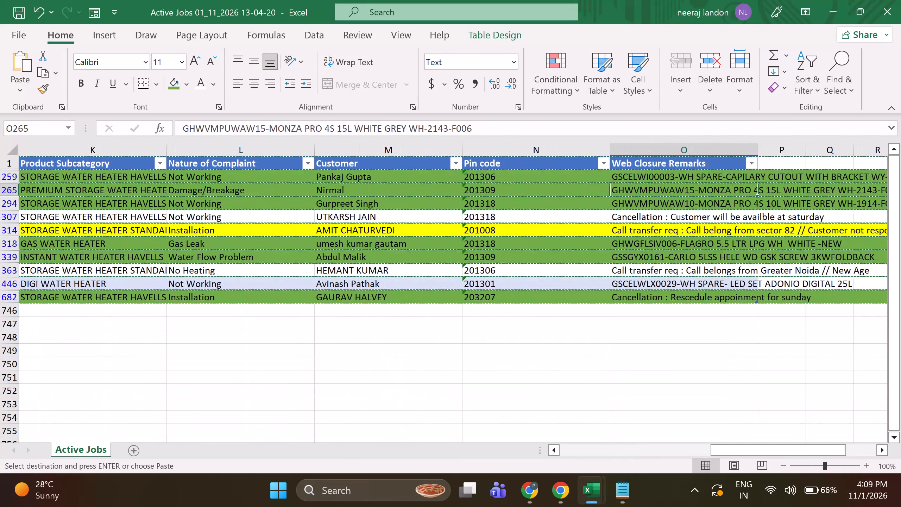
key("Right")
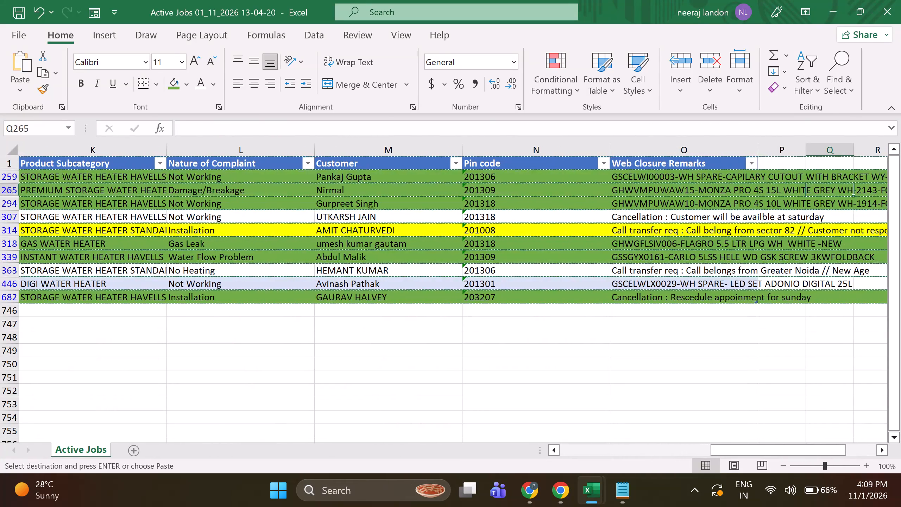
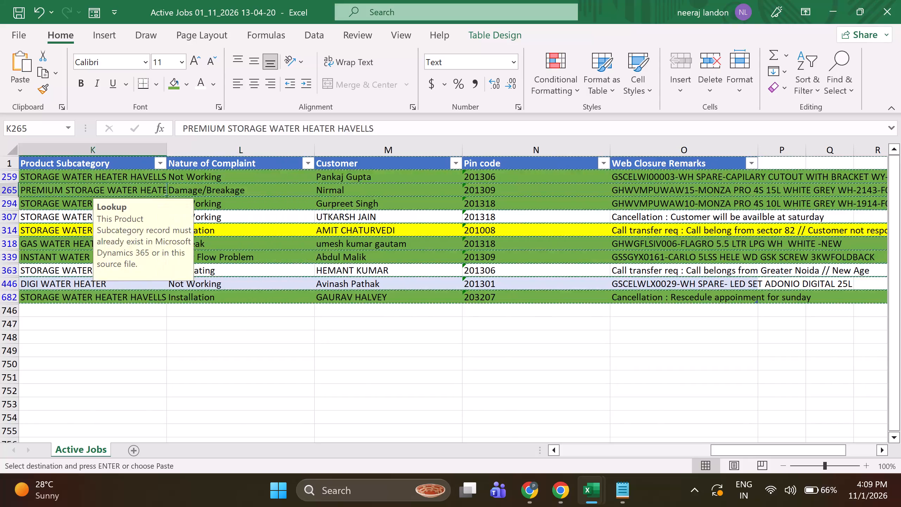
Review the row 265 job's details back from Product Subcategory through Full Address, Ageing and Created On to Sub-Status.
key("Left")
key("Left")
key("Left")
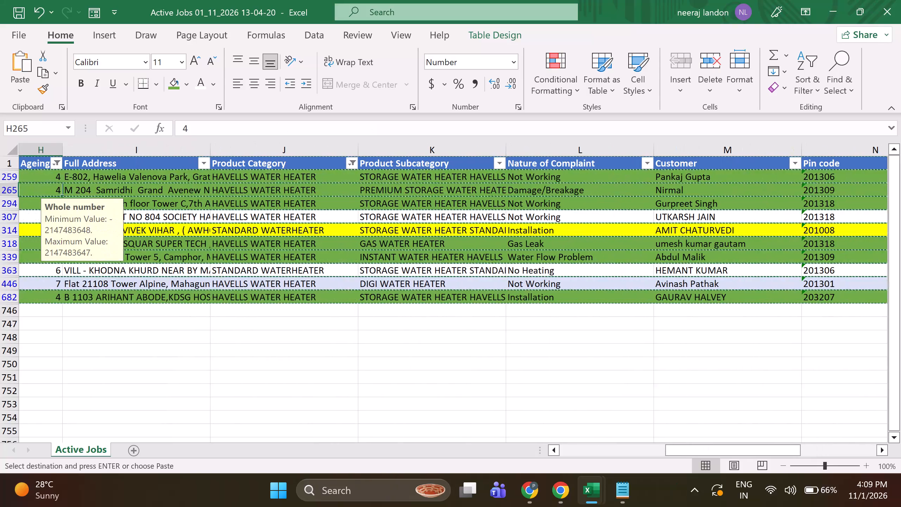
key("Left")
key("Left")
key("Left")
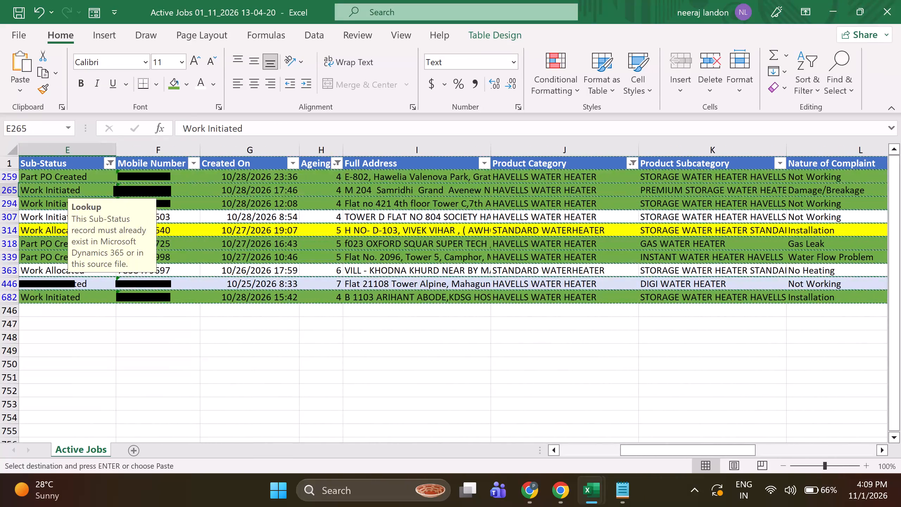
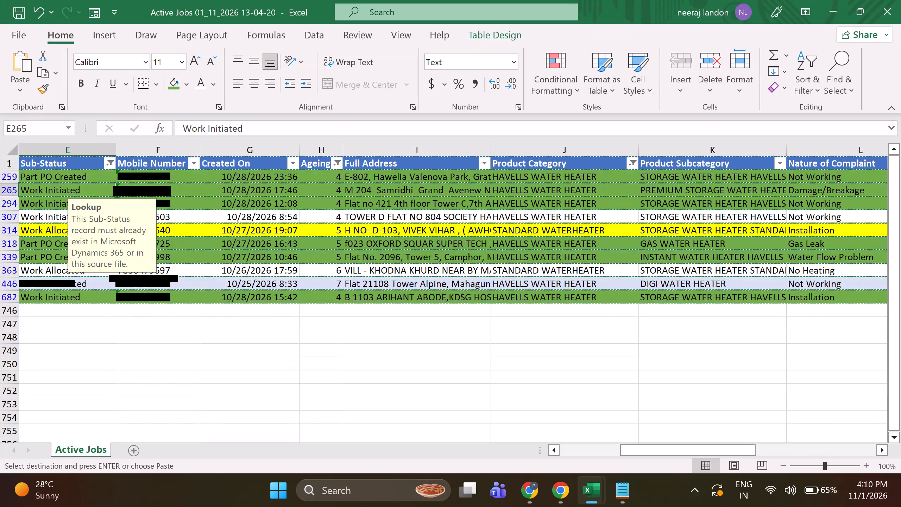
Review the row 339 job's details from Product Category through Customer, Pin code and Web Closure Remarks to the status note in column U.
left_click(617, 258)
key("Right")
key("Right")
key("Right")
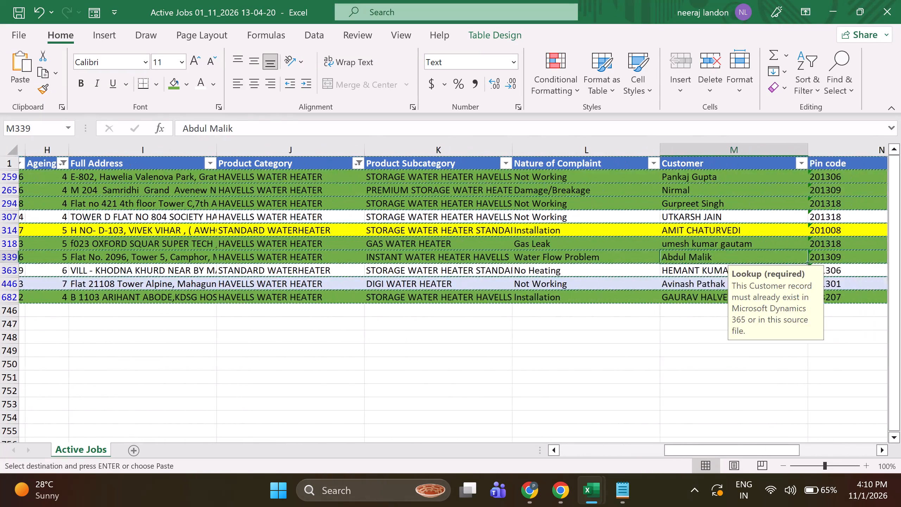
key("Right")
key("Right")
key("Right")
key("Right")
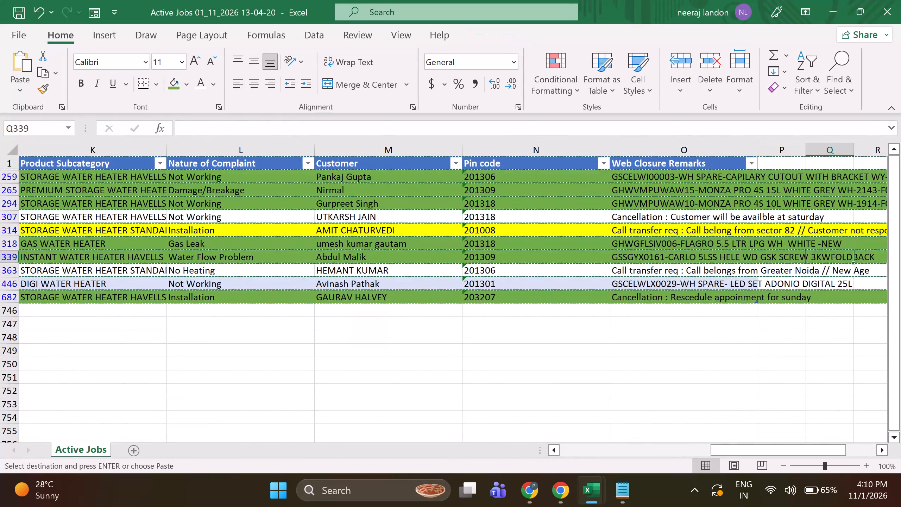
key("Right")
key("Left")
key("Right")
key("Right")
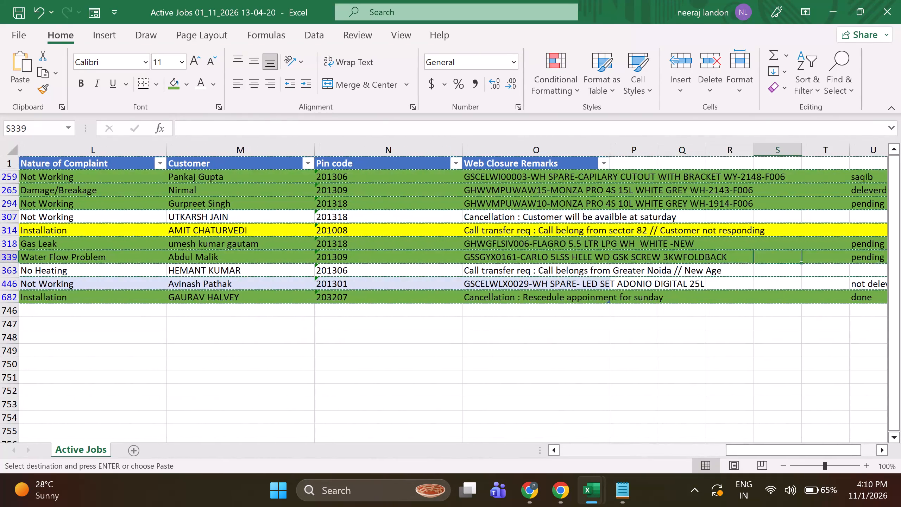
key("Right")
key("Right")
Review the row 339 job's details back to Customer, and read the Web Closure Remarks of the row 294 job.
key("Left")
key("Left")
key("Left")
key("Left")
key("Left")
key("Left")
key("Left")
key("Left")
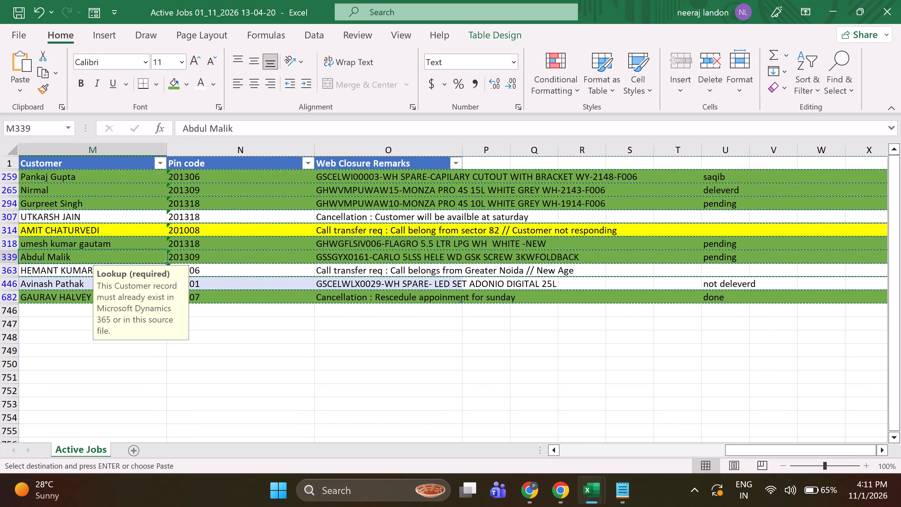
left_click(351, 203)
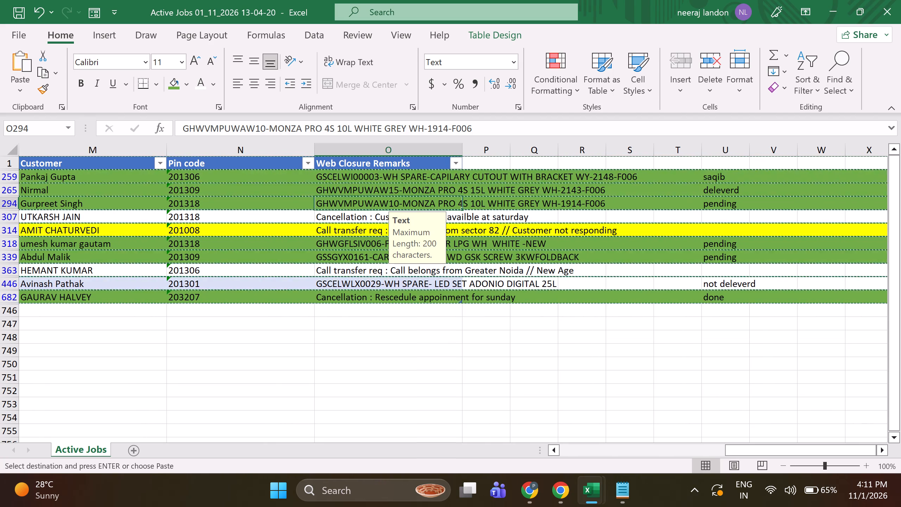
left_click(410, 337)
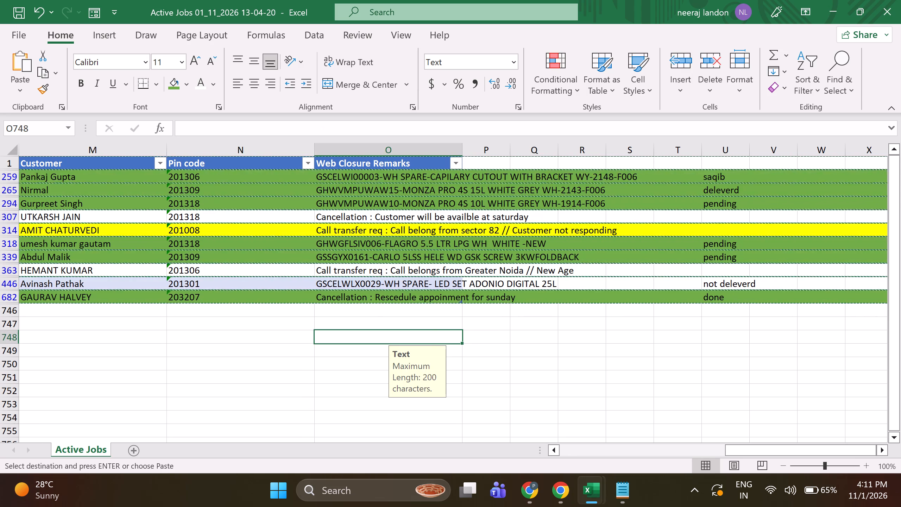
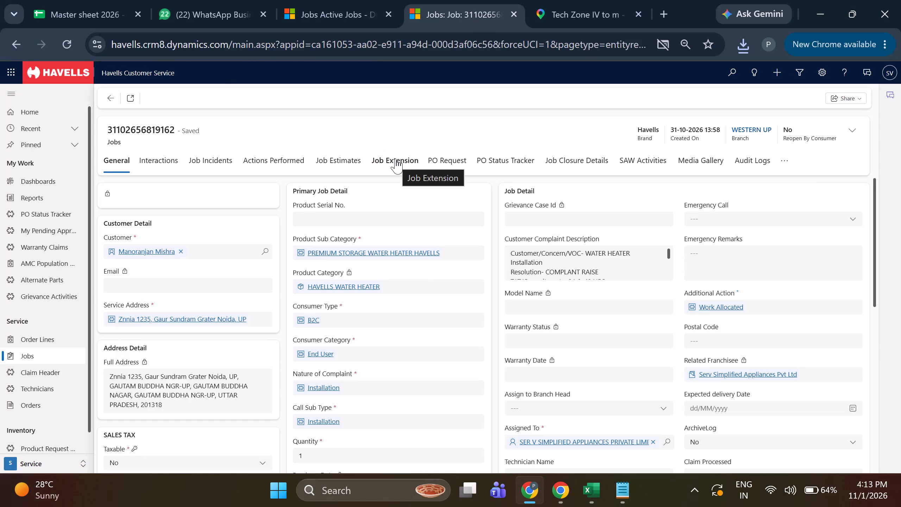
Examine the General details of the open water heater installation job, from customer and complaint information down to address, purchase date and assignment.
scroll(452, 266, "down", 1)
scroll(452, 266, "up", 3)
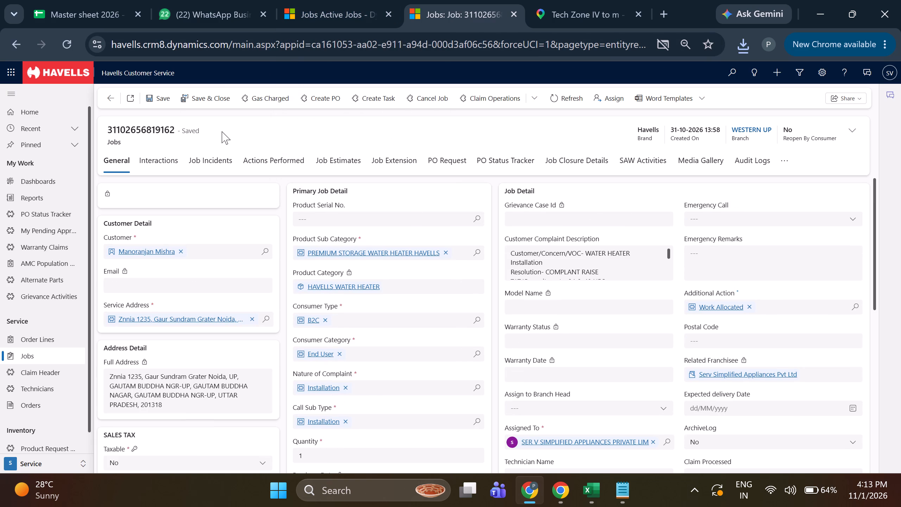
scroll(212, 284, "down", 2)
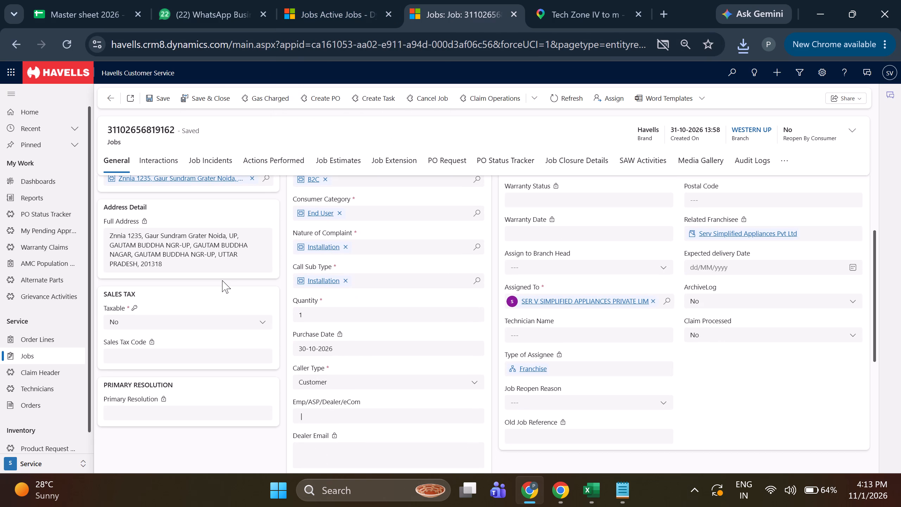
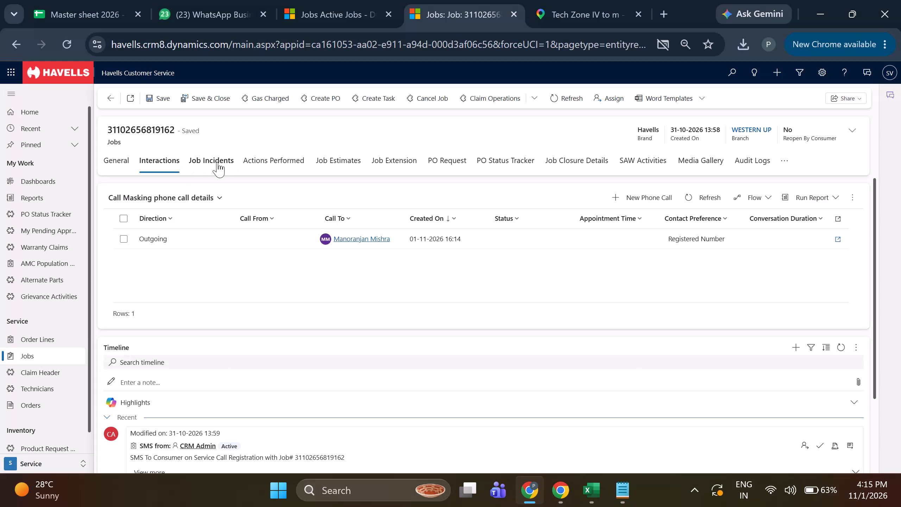
left_click(217, 162)
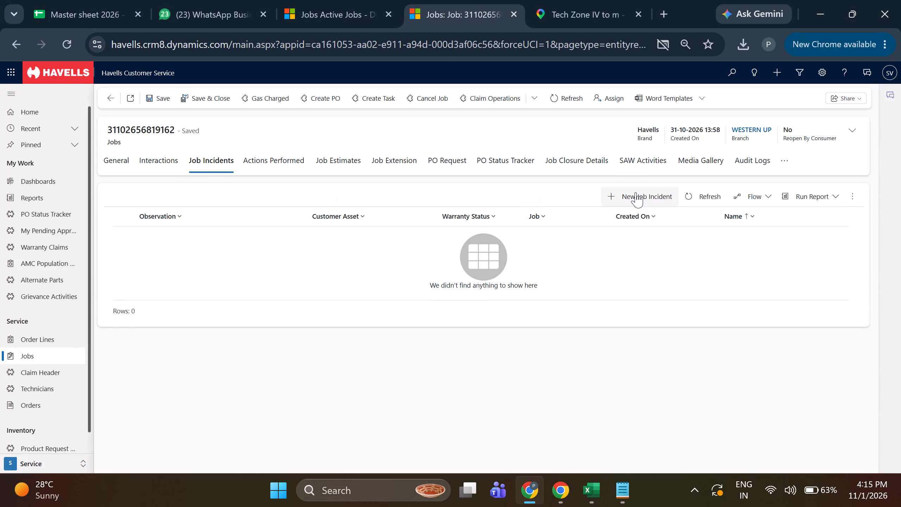
left_click(636, 192)
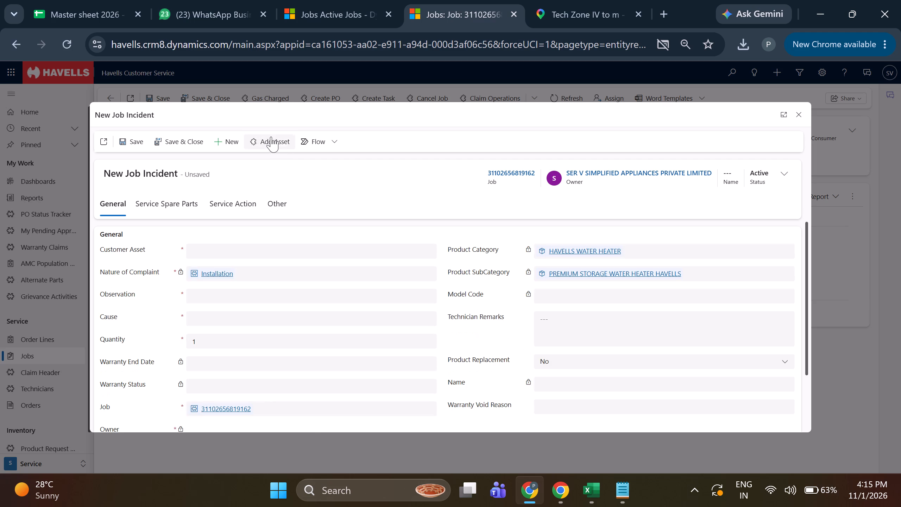
left_click(273, 138)
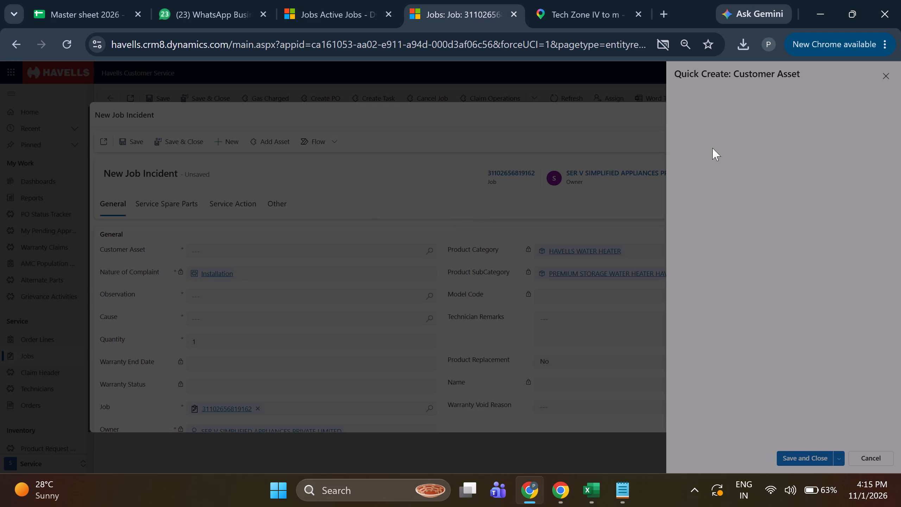
left_click(821, 124)
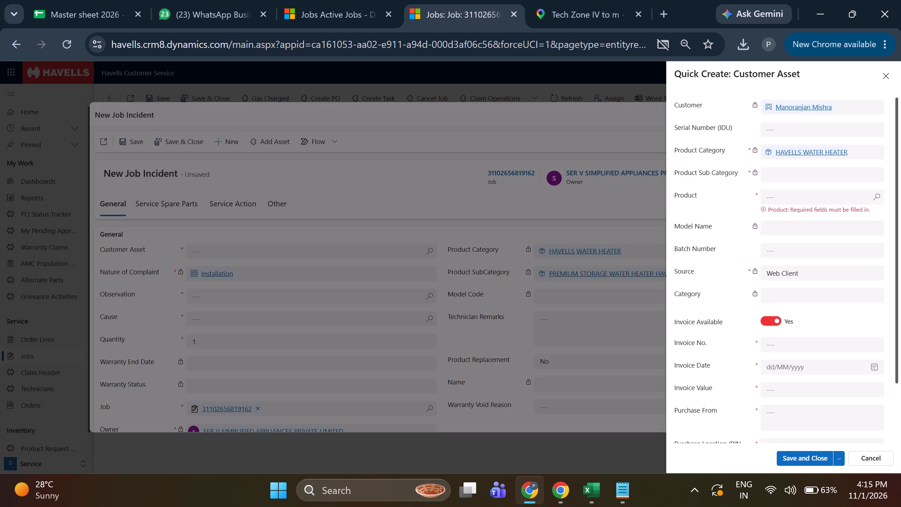
key("ctrl+v")
left_click(619, 226)
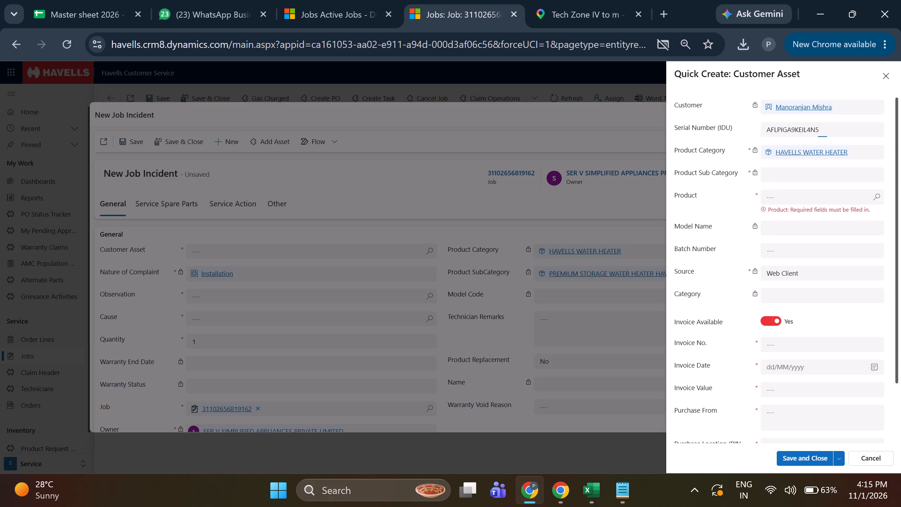
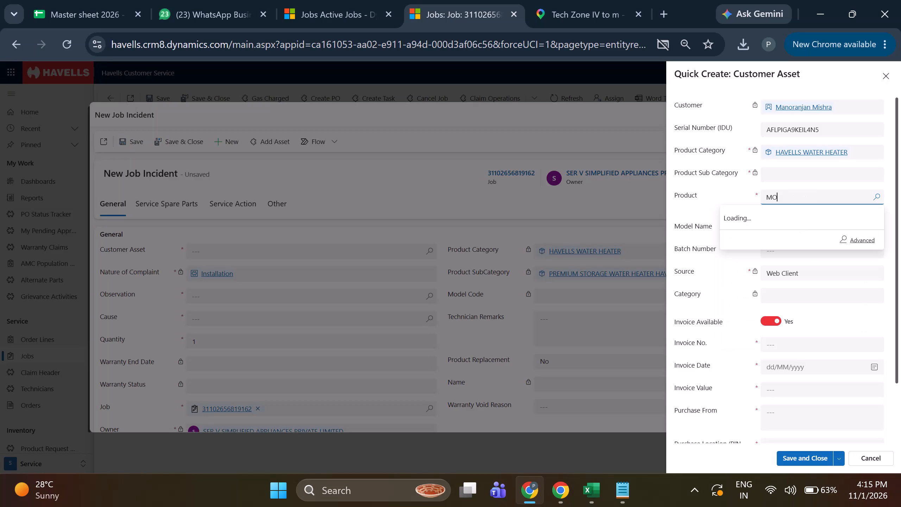
Clear the partial product search and choose GHWAHPSIV025, the TROICA 4S 25LTR ivory brown model, as the customer asset's product.
key("BackSpace")
key("BackSpace")
left_click(876, 193)
scroll(797, 277, "down", 2)
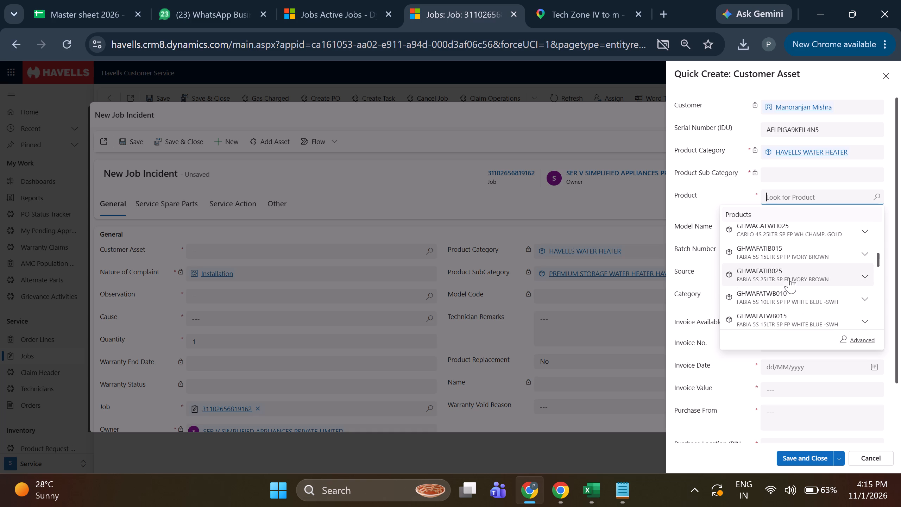
scroll(789, 278, "down", 2)
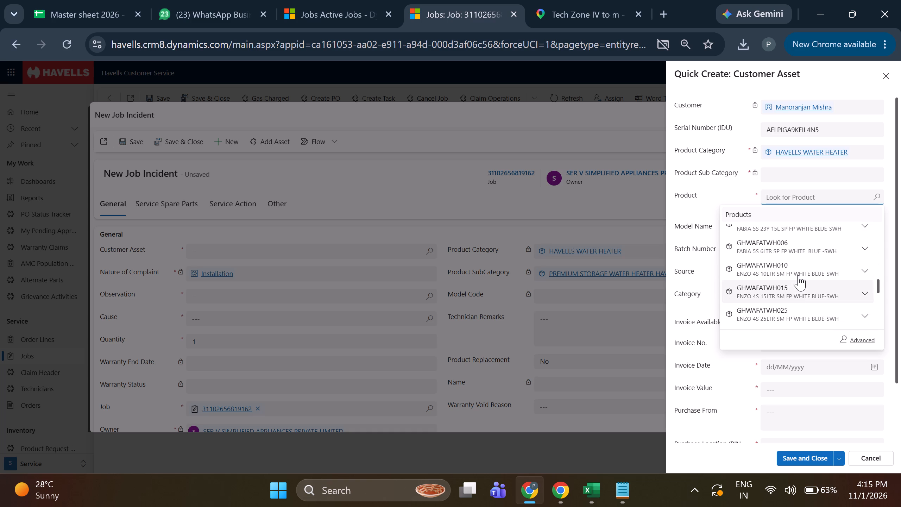
scroll(798, 275, "down", 1)
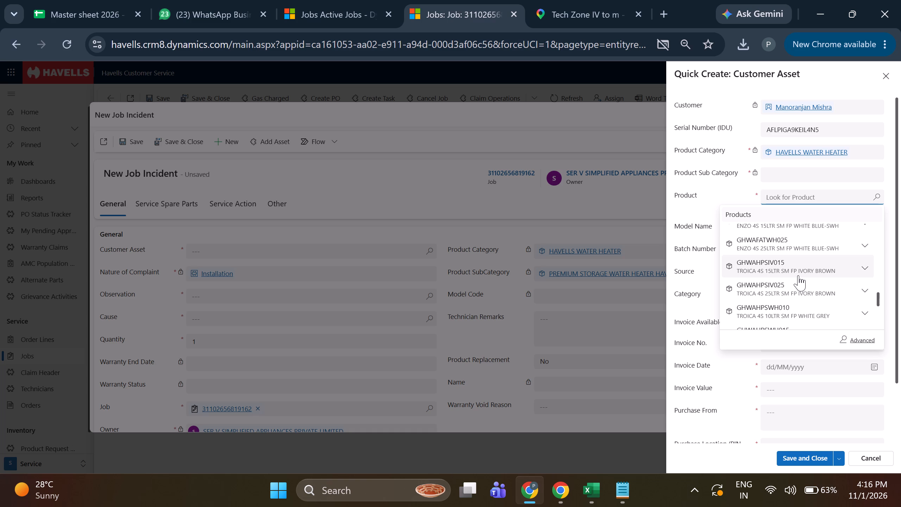
left_click(814, 296)
Begin filling in the Invoice No. for the new customer asset.
scroll(824, 272, "down", 2)
left_click(823, 278)
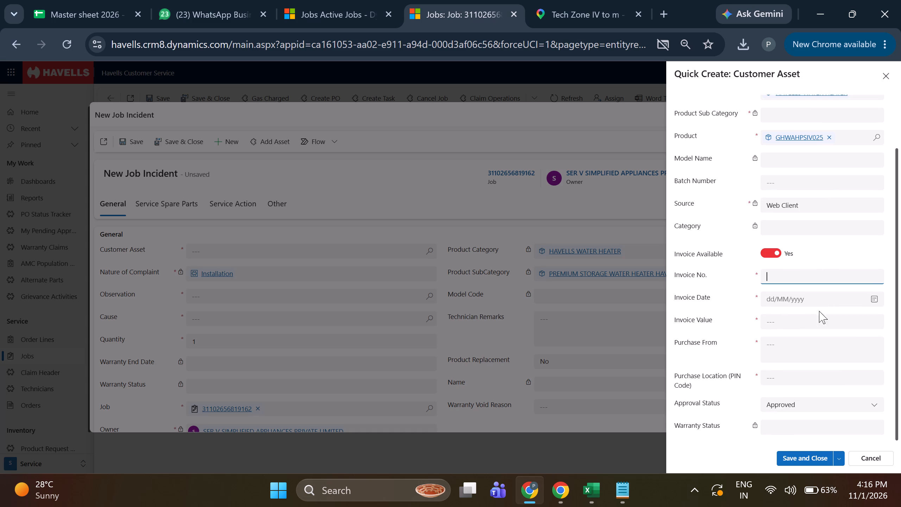
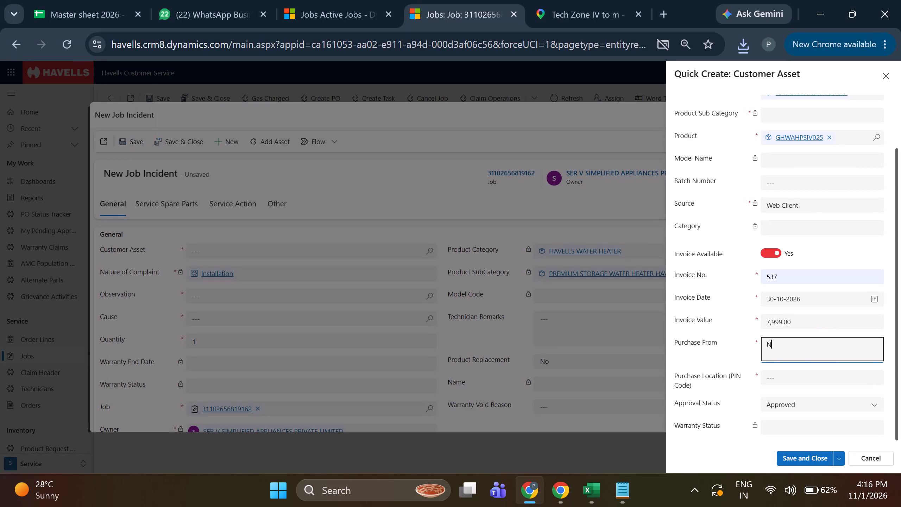
Enter NOIDA as the place of purchase and 201301 as the purchase location PIN code, and save the new customer asset.
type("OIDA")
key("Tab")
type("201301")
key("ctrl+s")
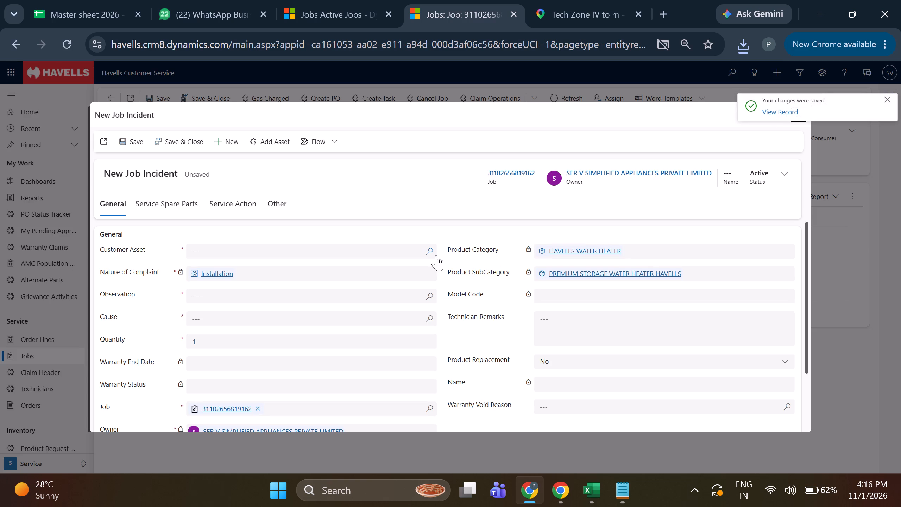
left_click(429, 252)
left_click(346, 285)
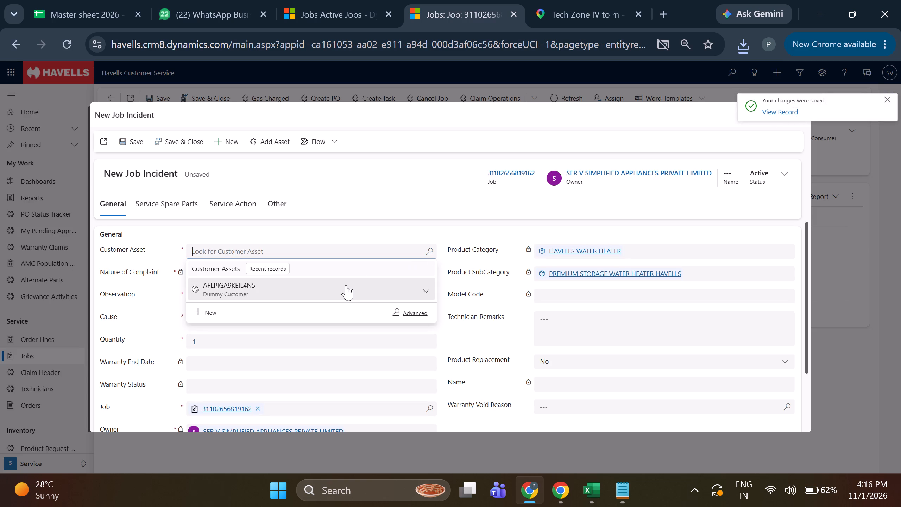
Set the Observation and Cause of the new job incident to Installation and save the incident.
left_click(434, 297)
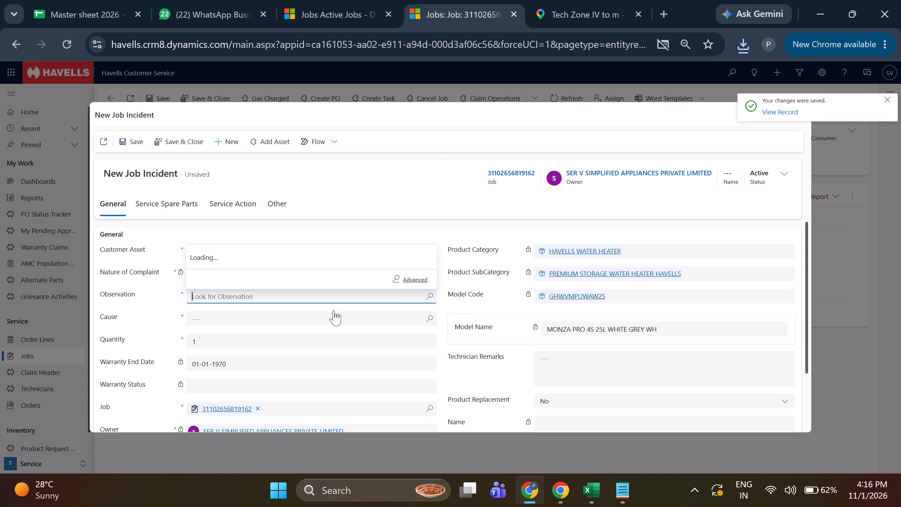
left_click(211, 219)
left_click(425, 318)
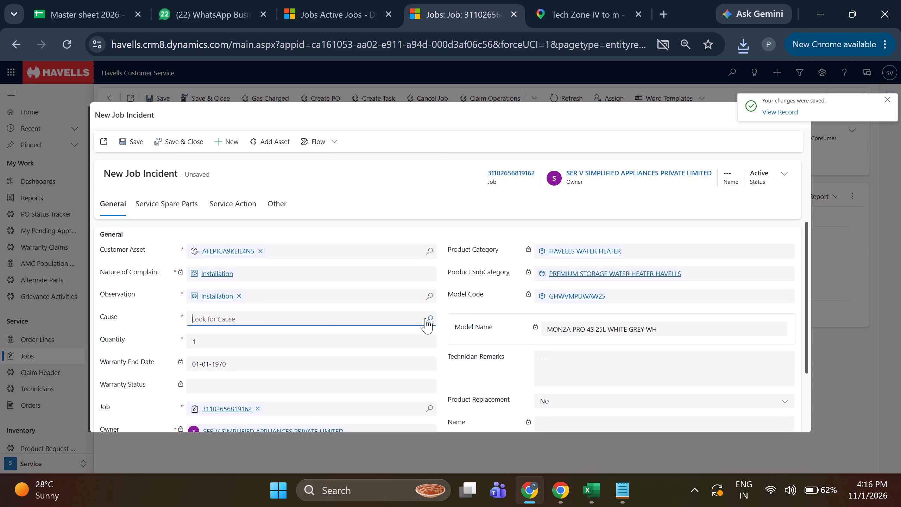
left_click(204, 274)
left_click(124, 139)
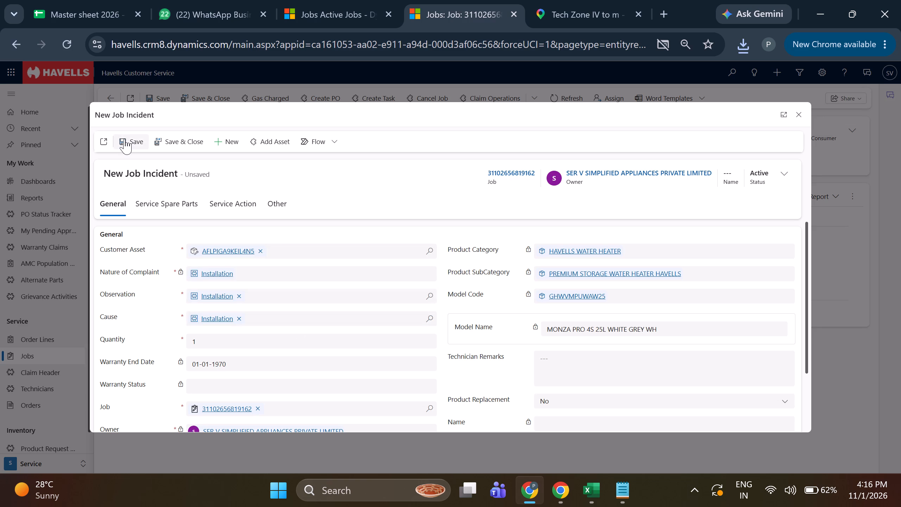
Mark the incident's Installation Done service action as Used, then save and close that job service record.
left_click(226, 204)
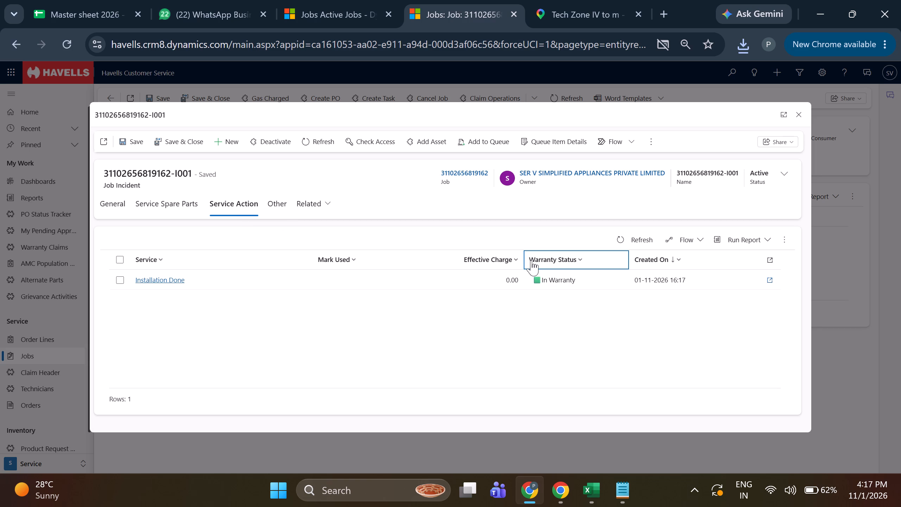
triple_click(363, 282)
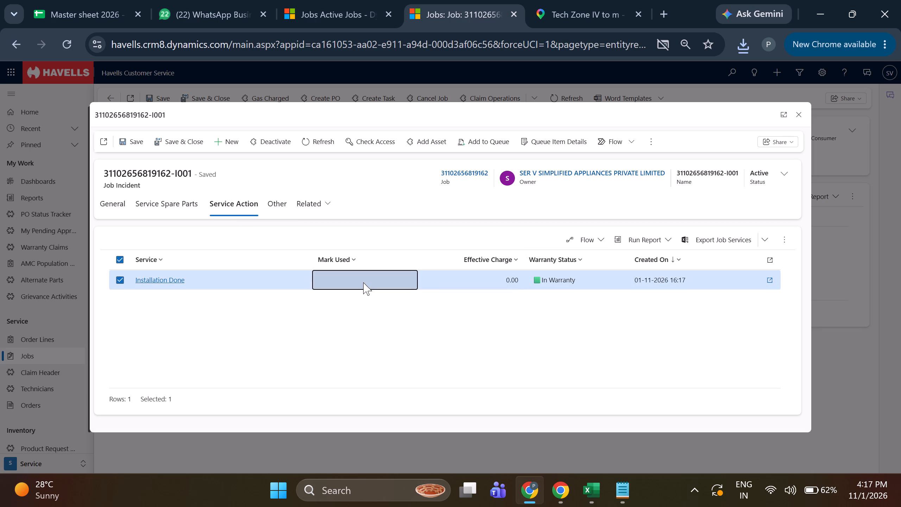
double_click(363, 282)
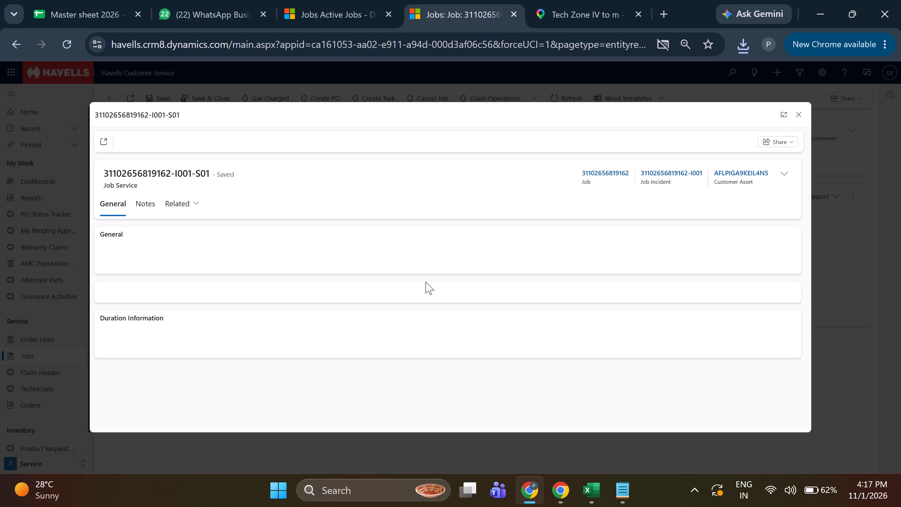
left_click(532, 239)
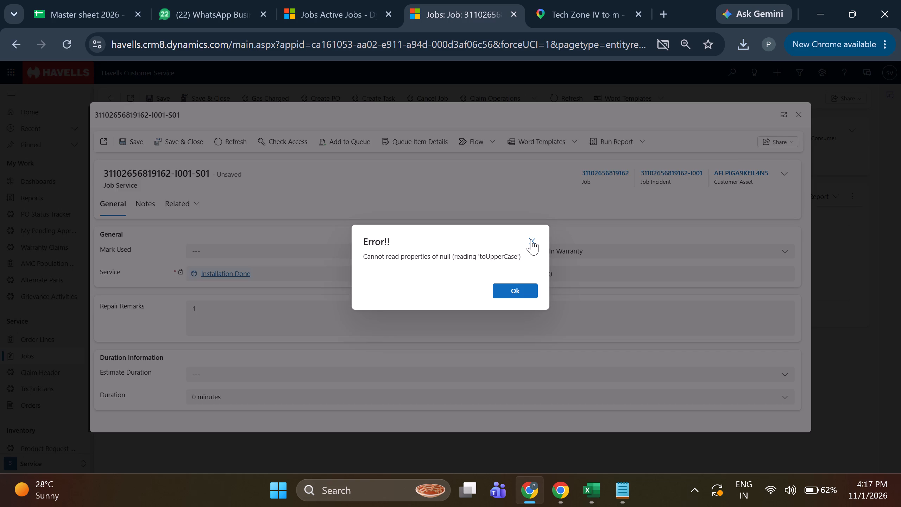
left_click(384, 252)
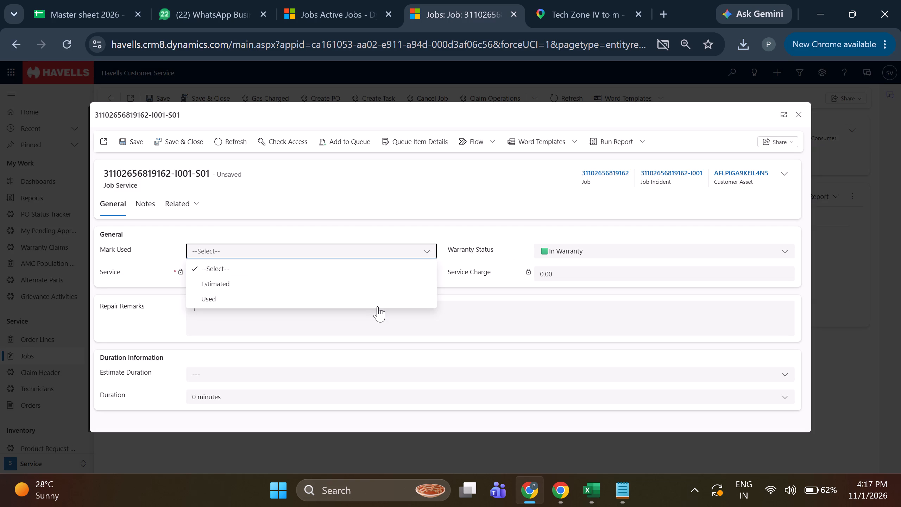
left_click(385, 292)
left_click(179, 135)
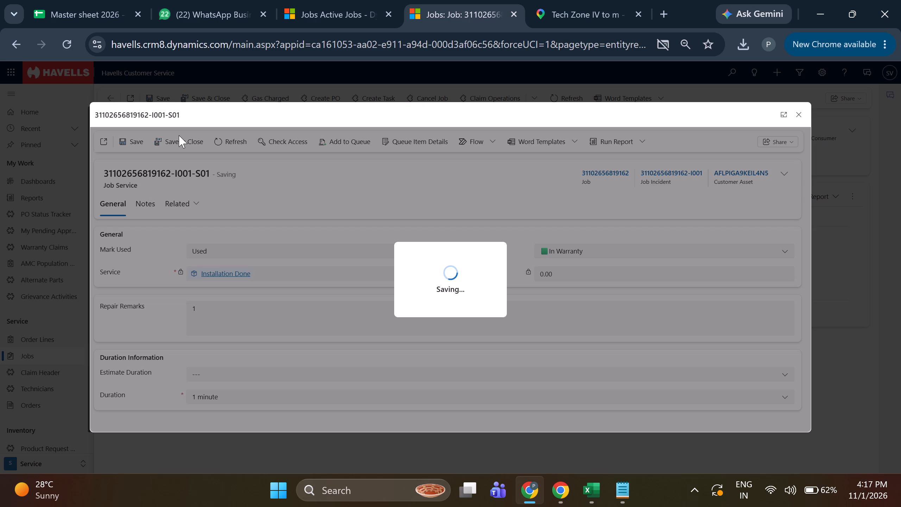
left_click(179, 135)
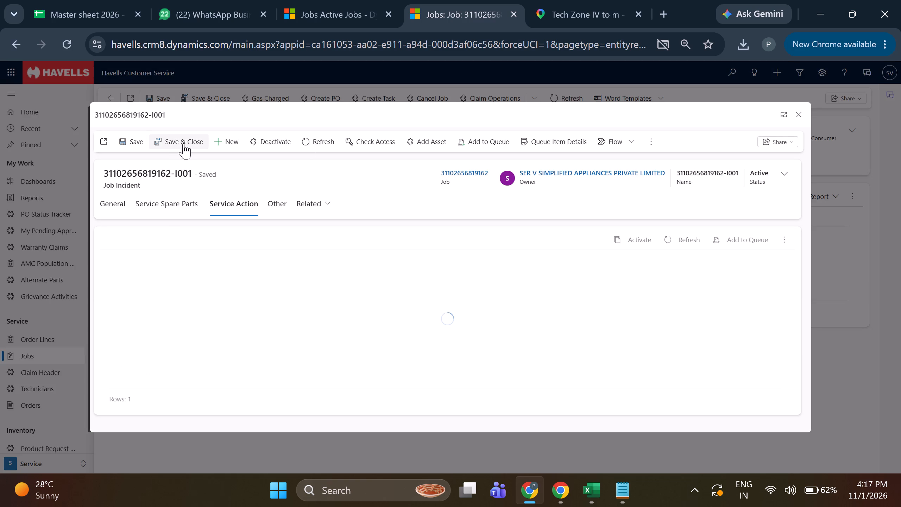
left_click(183, 144)
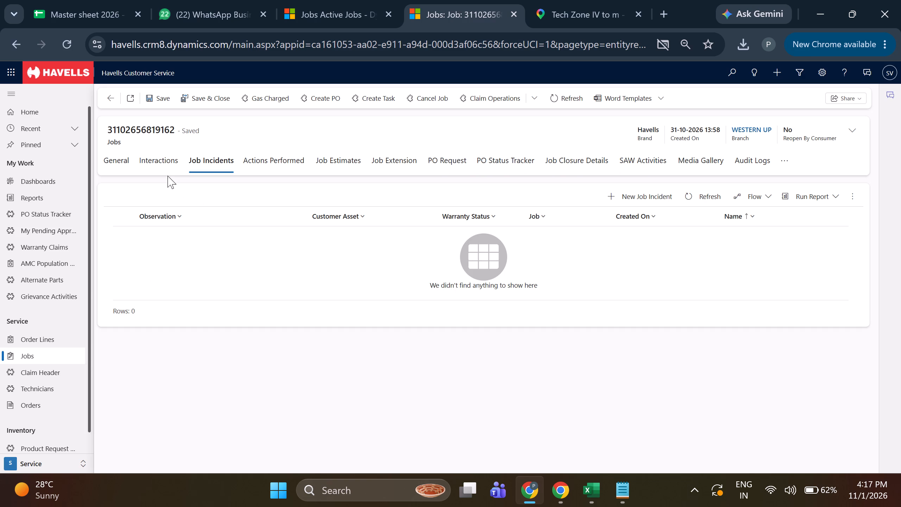
left_click(526, 291)
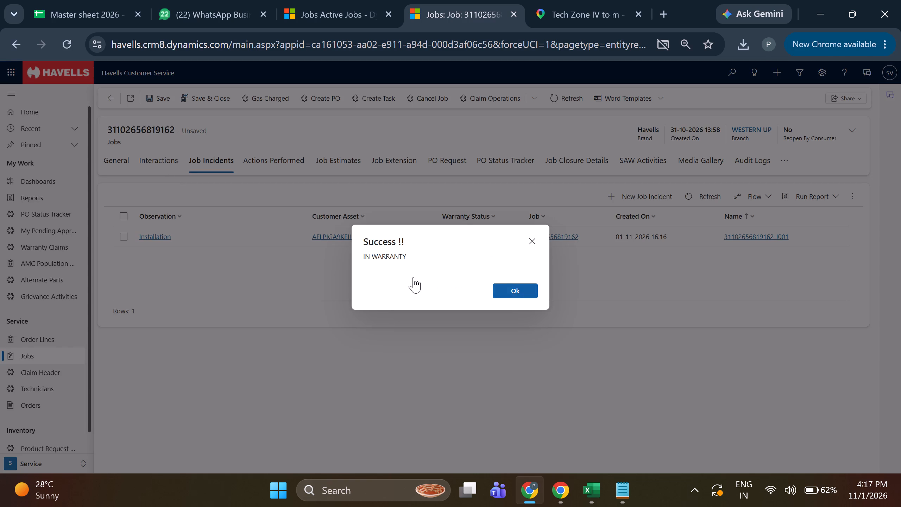
left_click(120, 169)
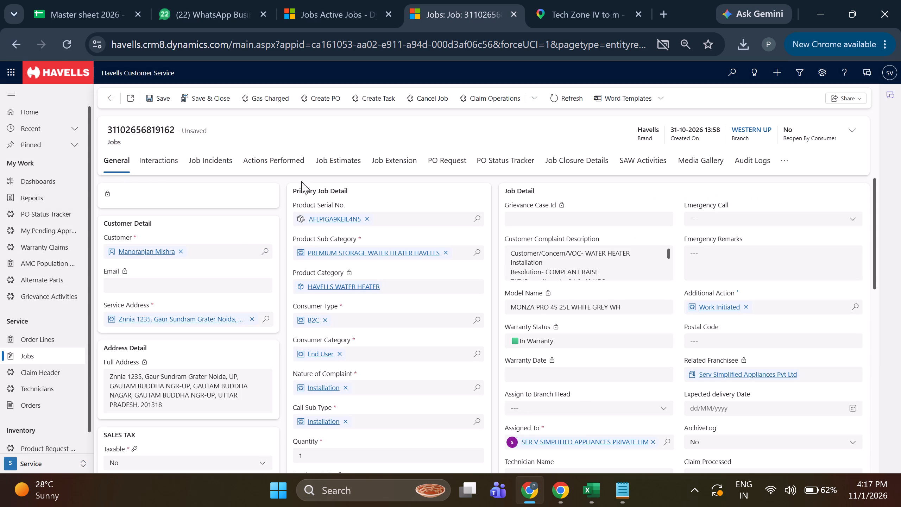
left_click(332, 219)
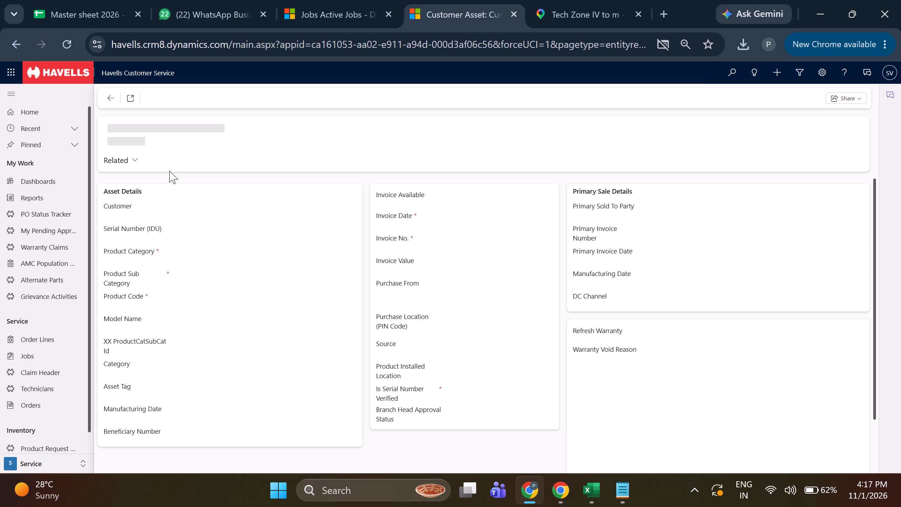
left_click(165, 157)
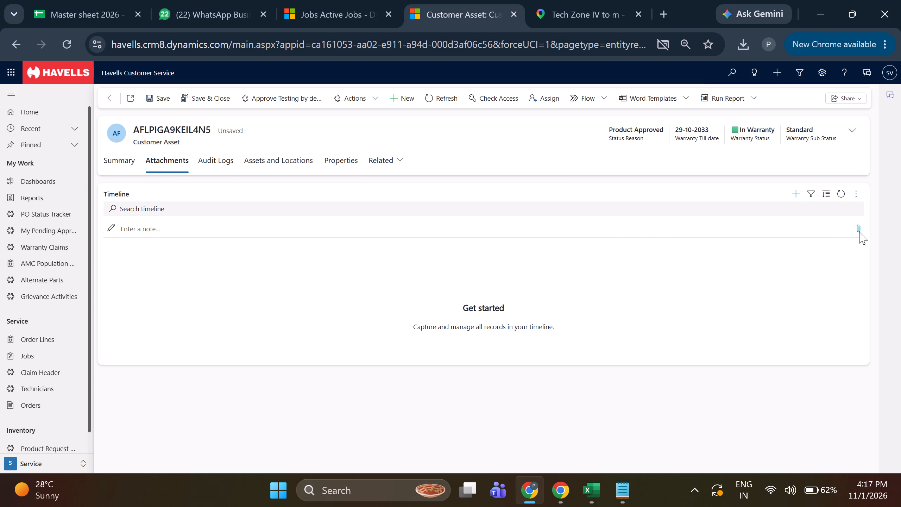
left_click(859, 232)
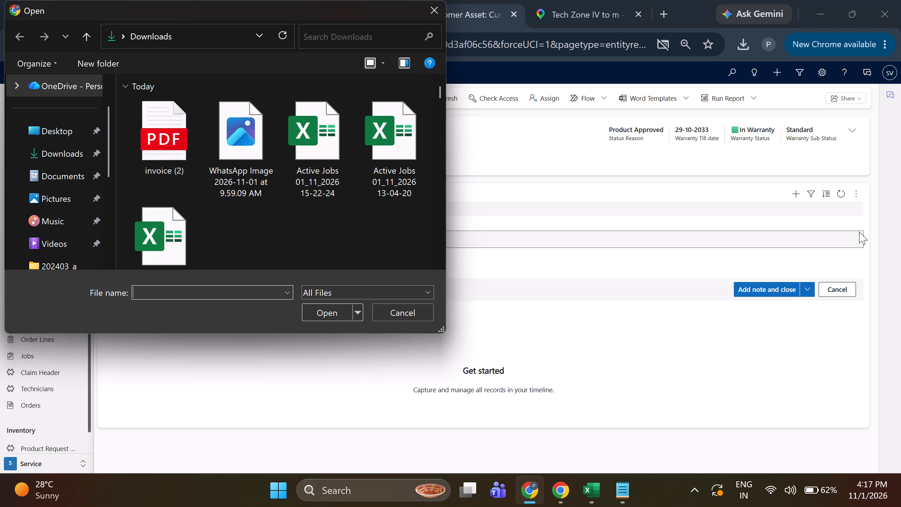
double_click(175, 136)
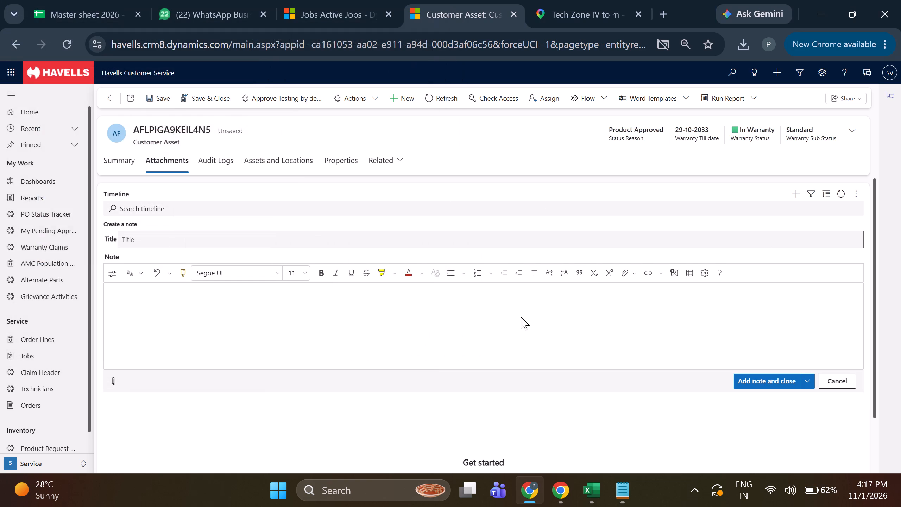
left_click(768, 393)
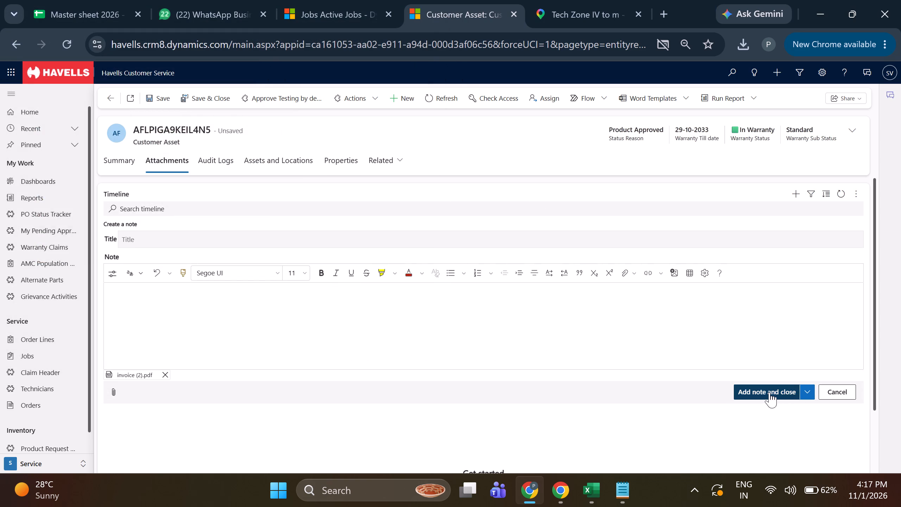
Select the WhatsApp image dated 2026-11-01 for a second attachment note, then save and close the customer asset.
left_click(857, 232)
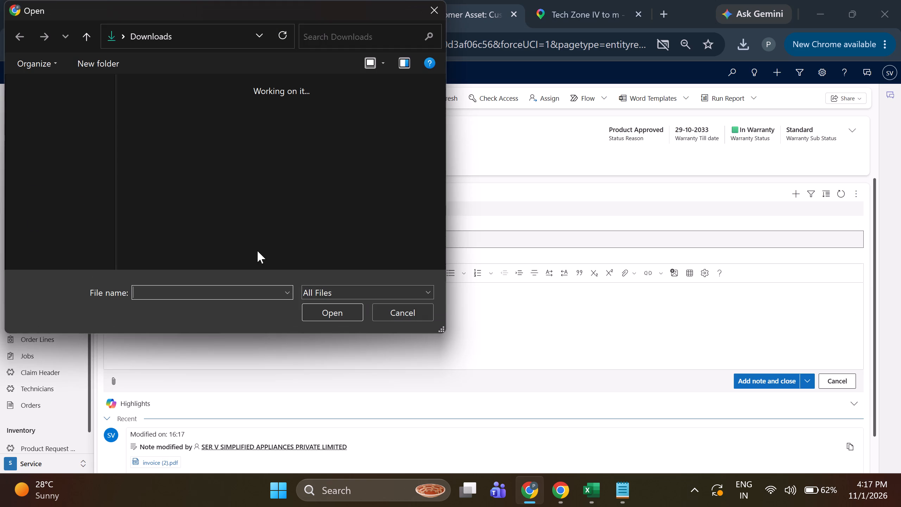
double_click(231, 147)
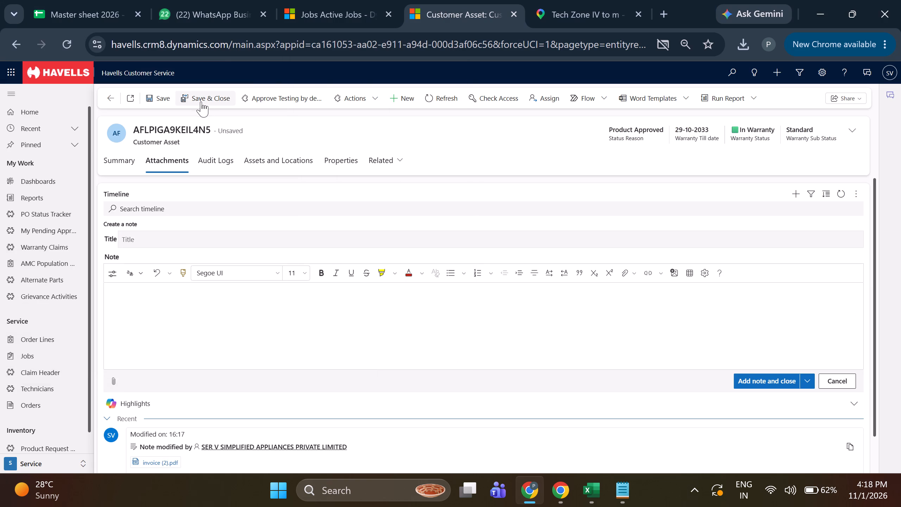
left_click(201, 101)
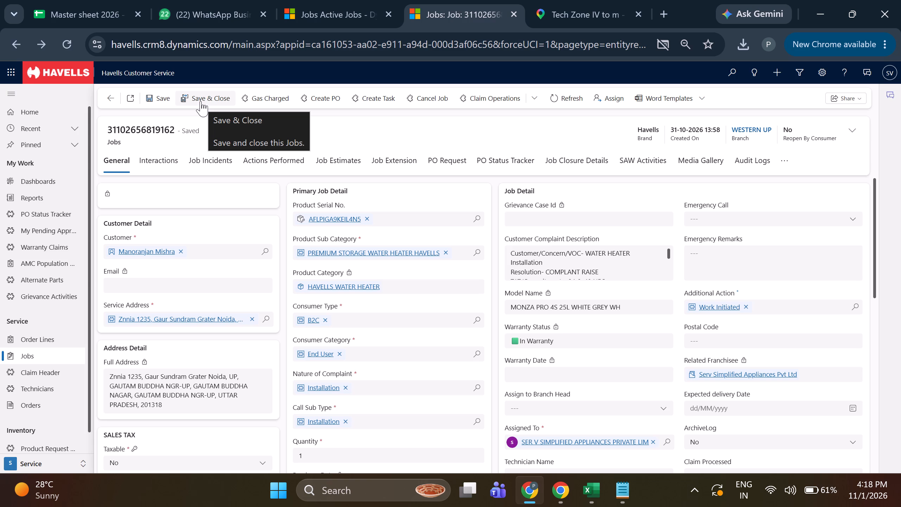
left_click(661, 440)
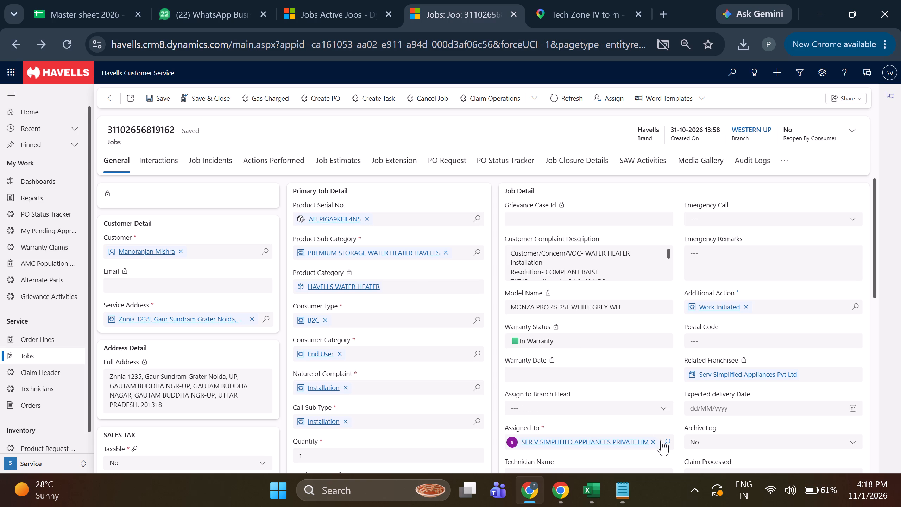
scroll(630, 395, "down", 2)
scroll(569, 355, "down", 1)
left_click(556, 377)
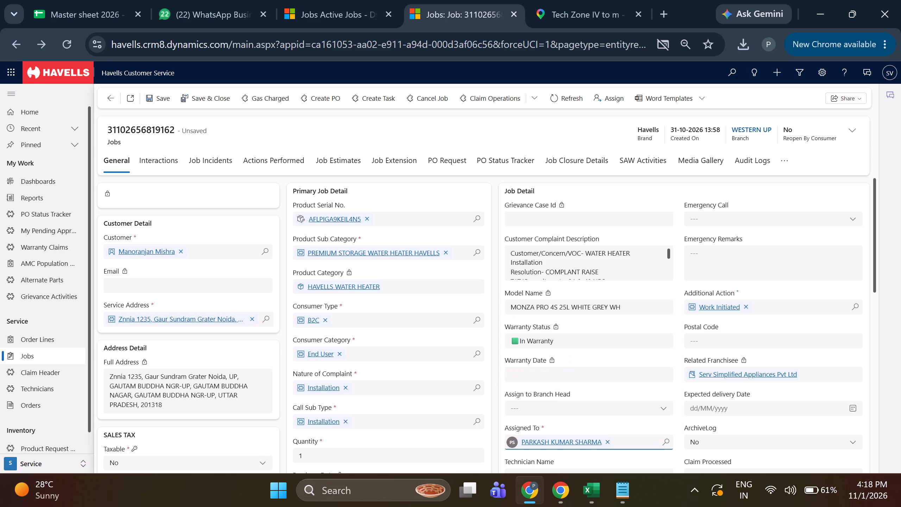
left_click(145, 102)
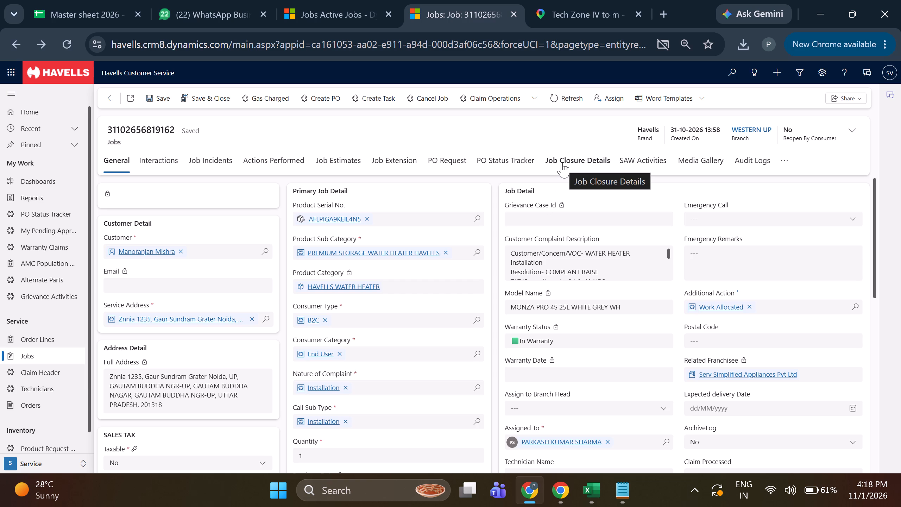
Open the Job Closure Details of the saved water heater installation job.
left_click(562, 162)
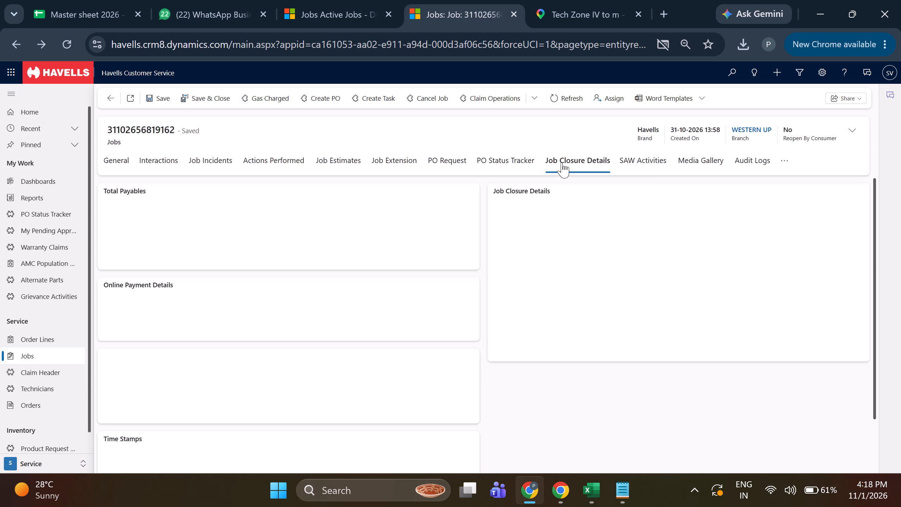
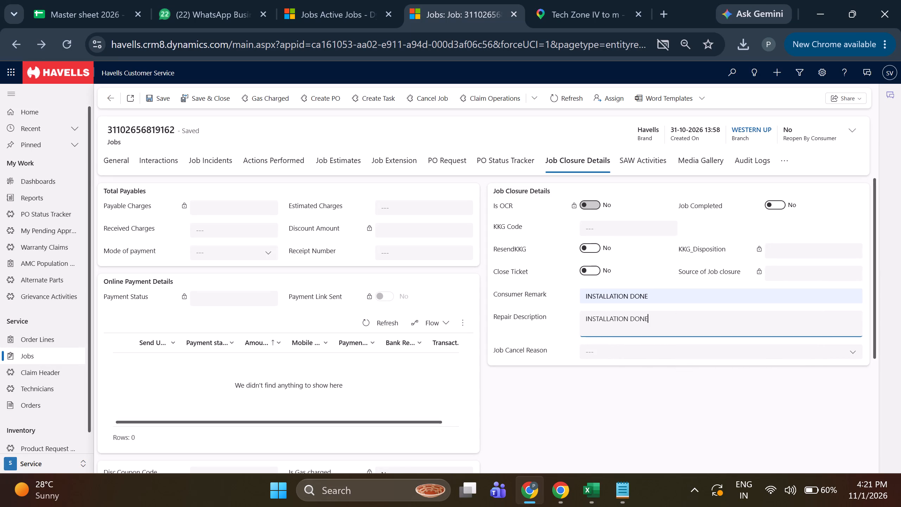
Save the job with INSTALLATION DONE as its Consumer Remark and Repair Description.
left_click(157, 98)
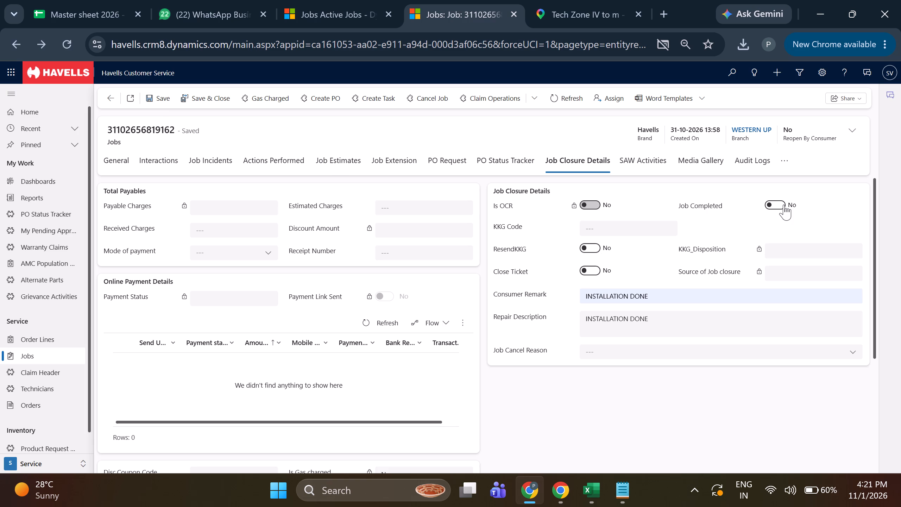
Check the job's general details, set Job Completed to Yes in its closure details, and save and close the job.
left_click(116, 170)
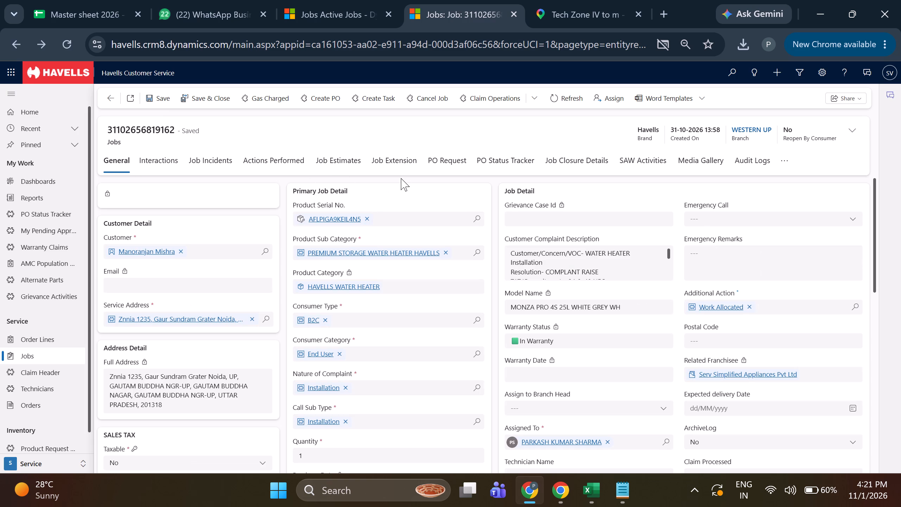
left_click(592, 168)
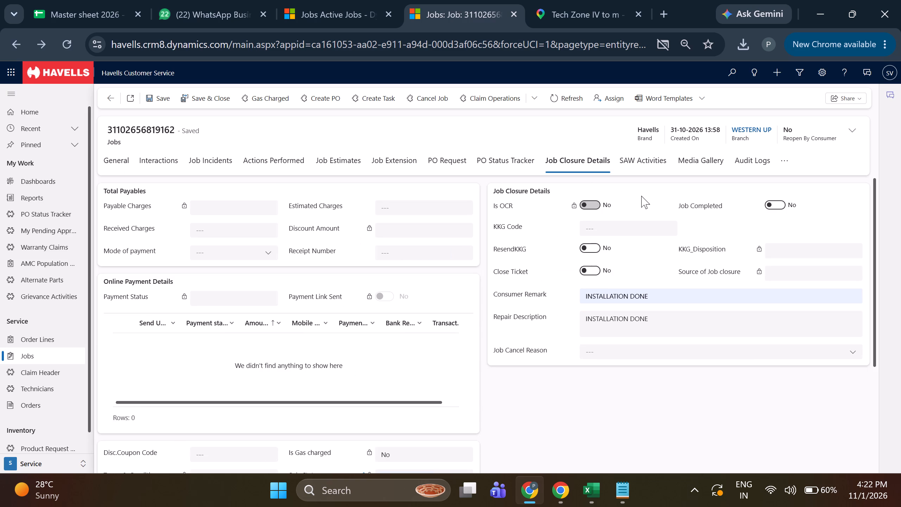
left_click(774, 203)
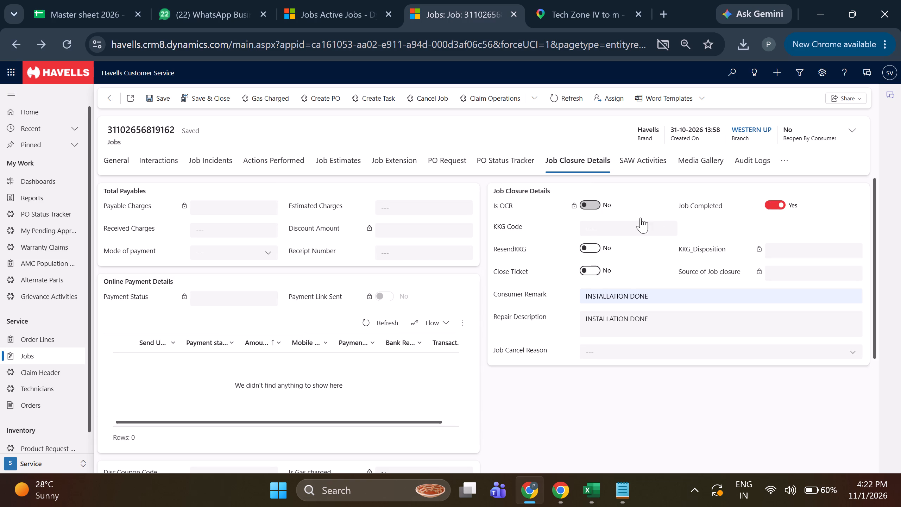
left_click(159, 99)
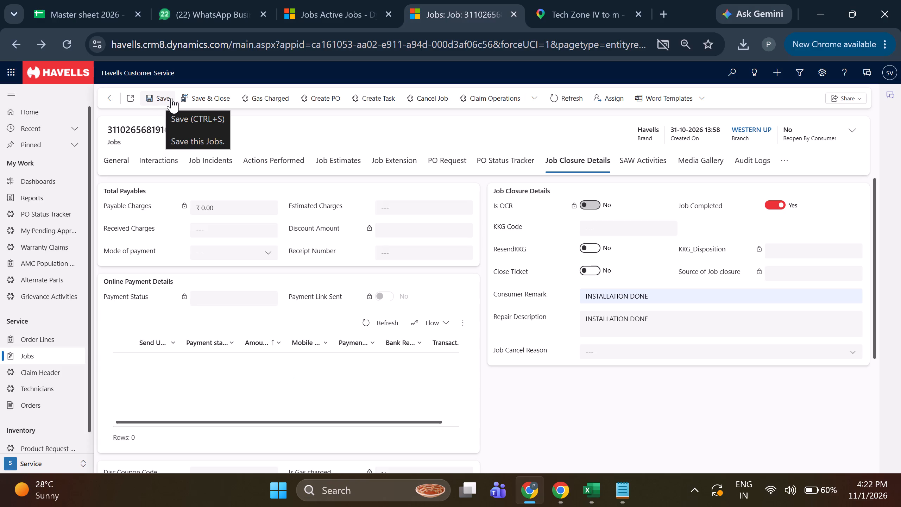
left_click(200, 93)
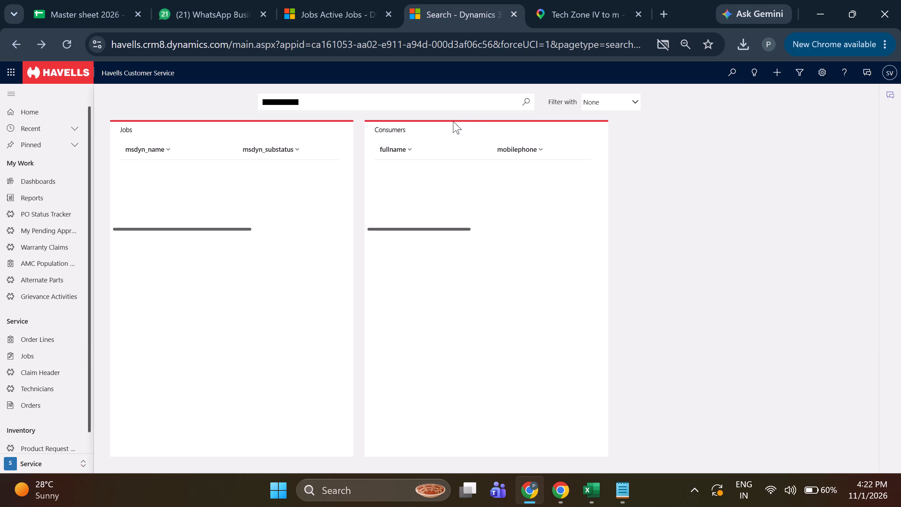
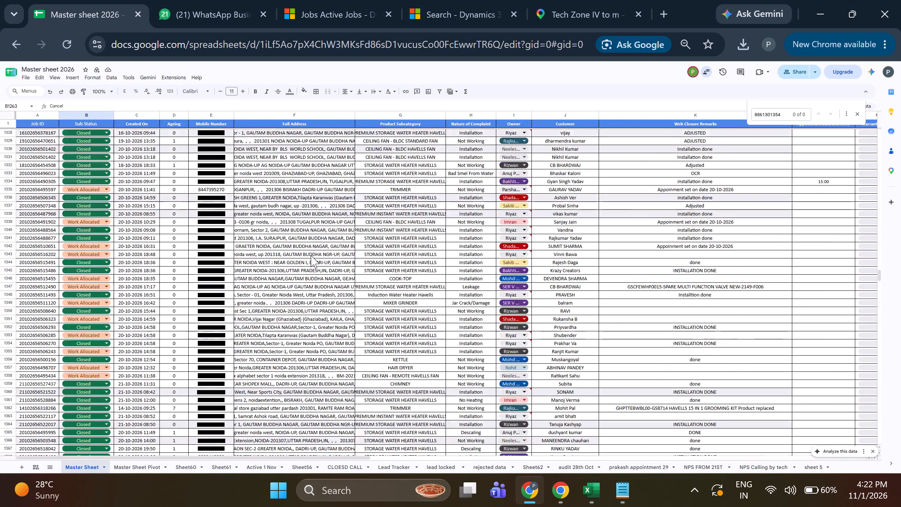
Search the Master Sheet for the copied customer mobile number in place of the previous search term.
scroll(311, 255, "down", 12)
scroll(212, 287, "down", 11)
scroll(262, 288, "down", 5)
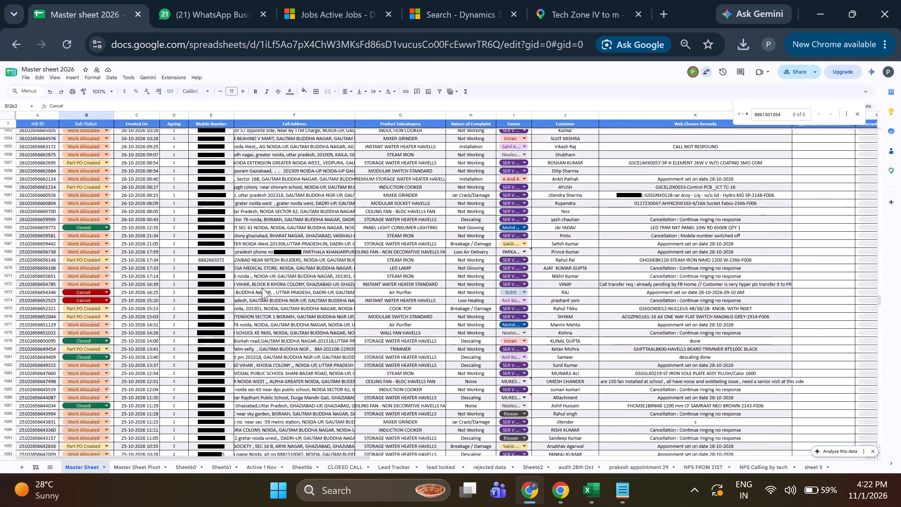
scroll(262, 288, "down", 15)
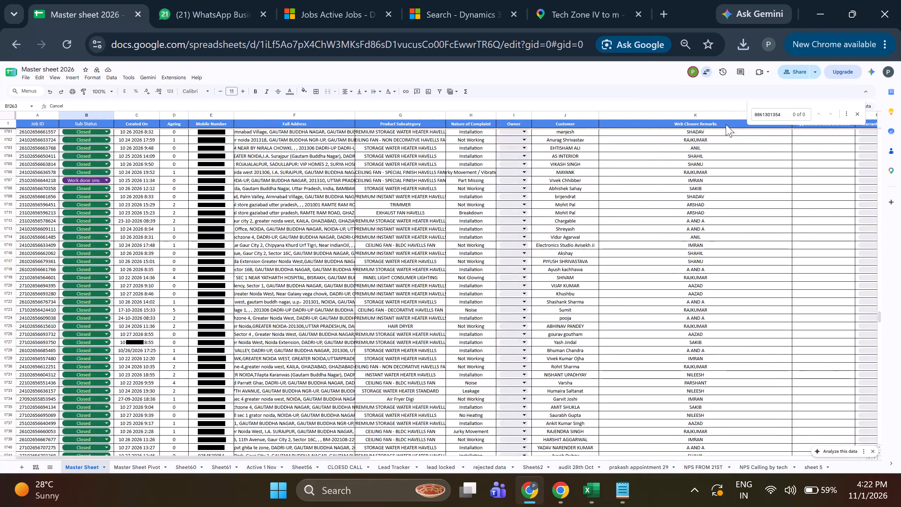
double_click(765, 115)
key("ctrl+v")
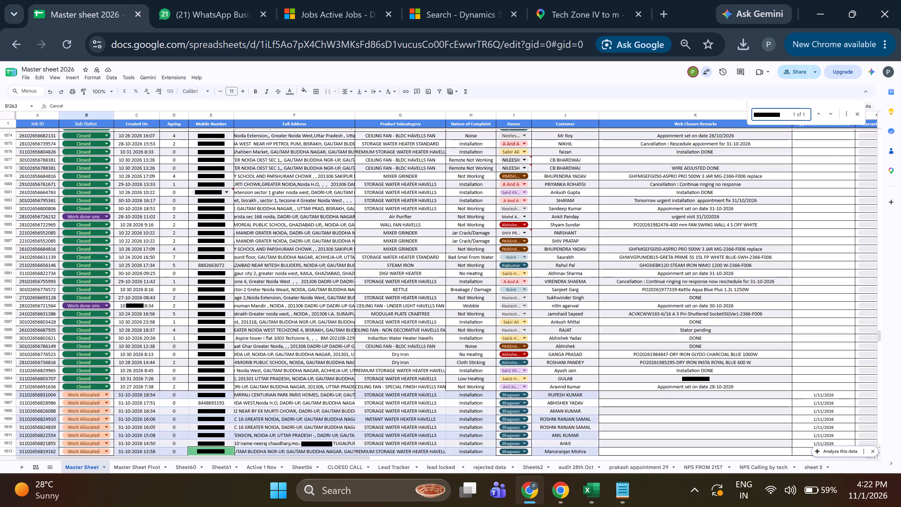
key("Return")
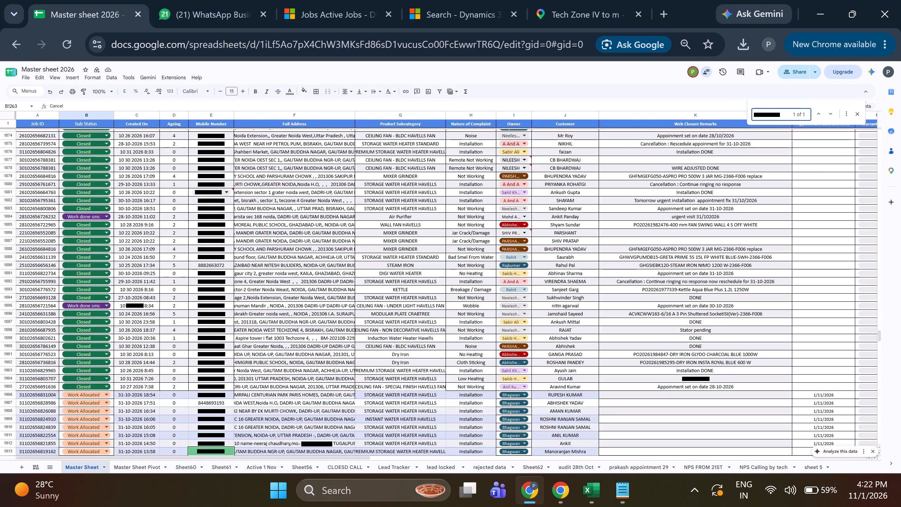
scroll(259, 318, "down", 1)
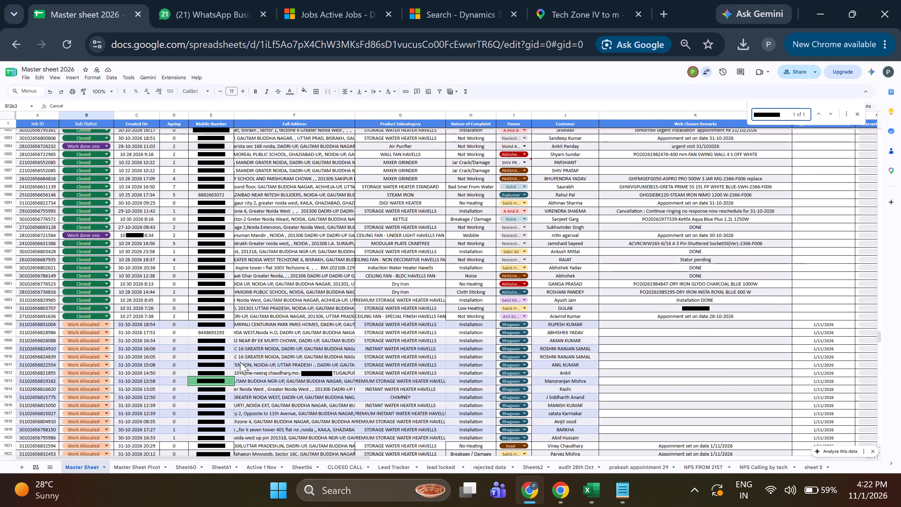
left_click(255, 380)
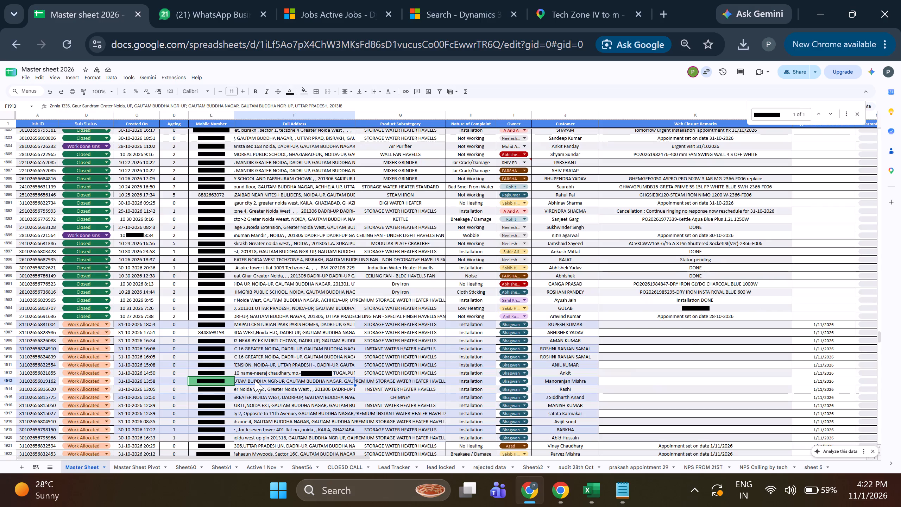
key("Left")
key("Left")
key("Left")
key("Left")
key("space")
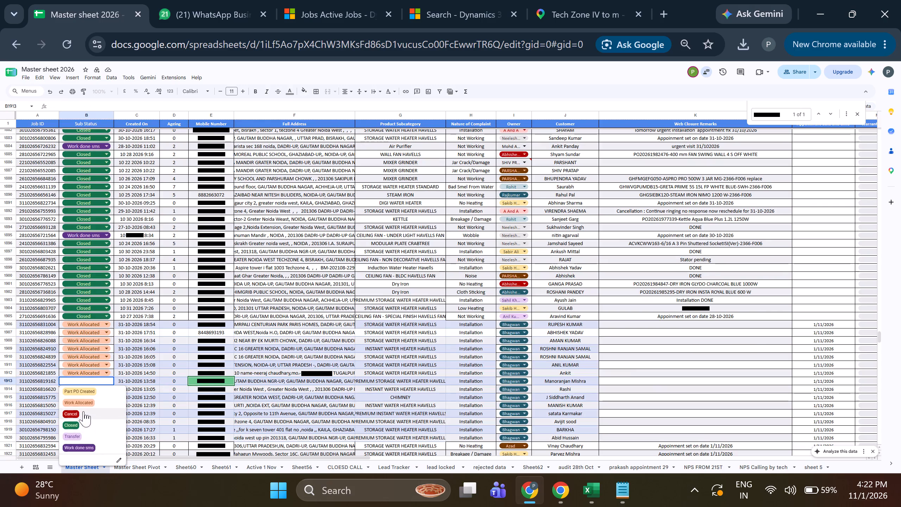
left_click(79, 424)
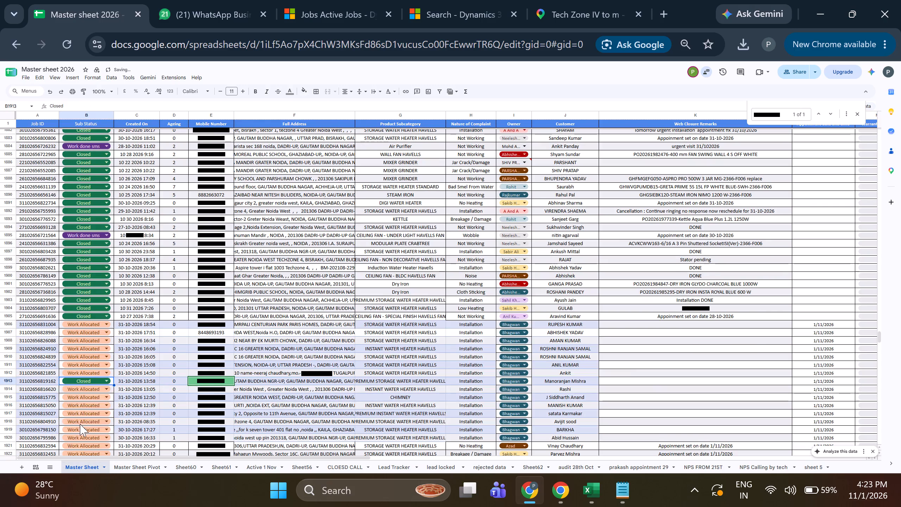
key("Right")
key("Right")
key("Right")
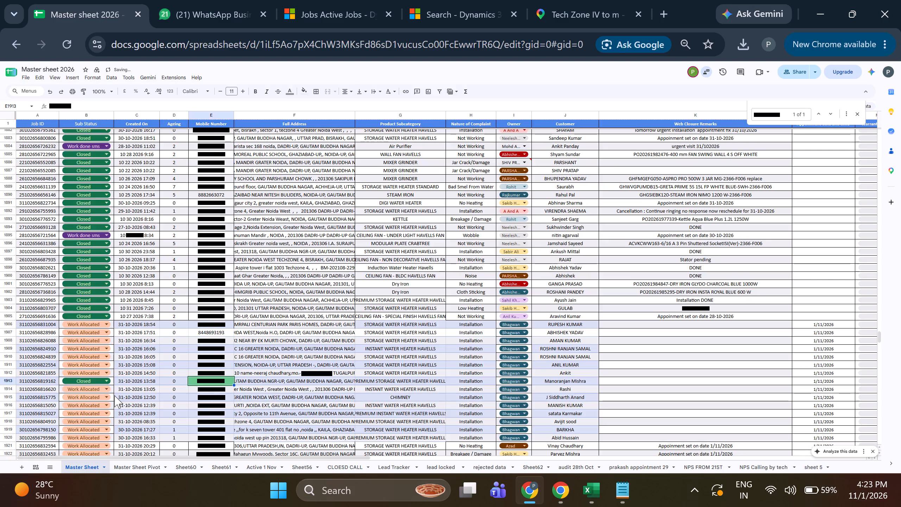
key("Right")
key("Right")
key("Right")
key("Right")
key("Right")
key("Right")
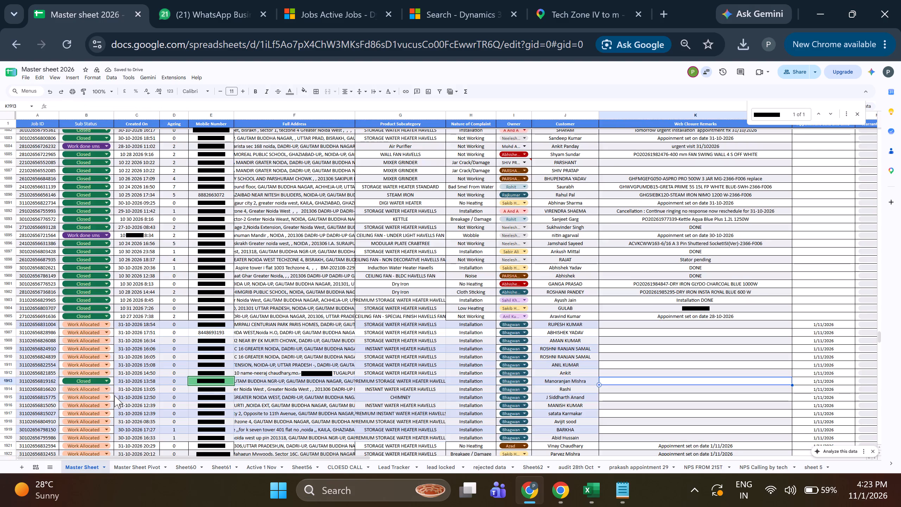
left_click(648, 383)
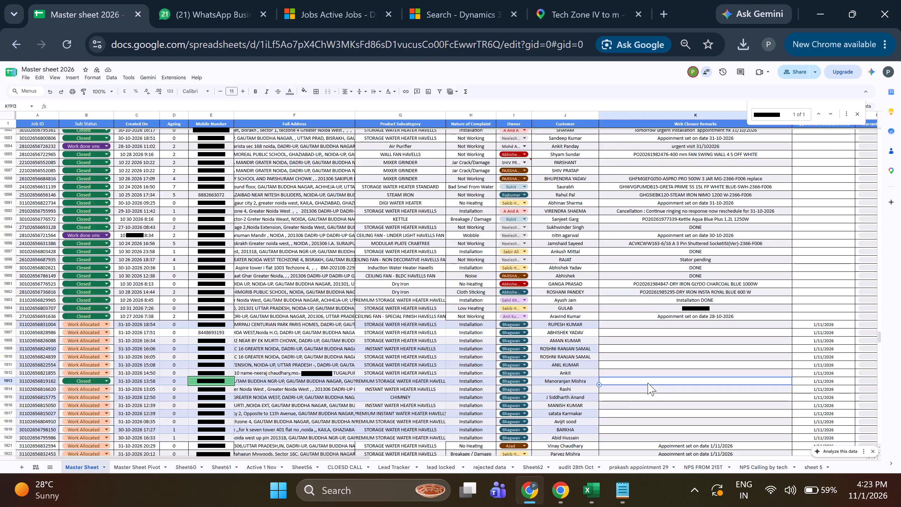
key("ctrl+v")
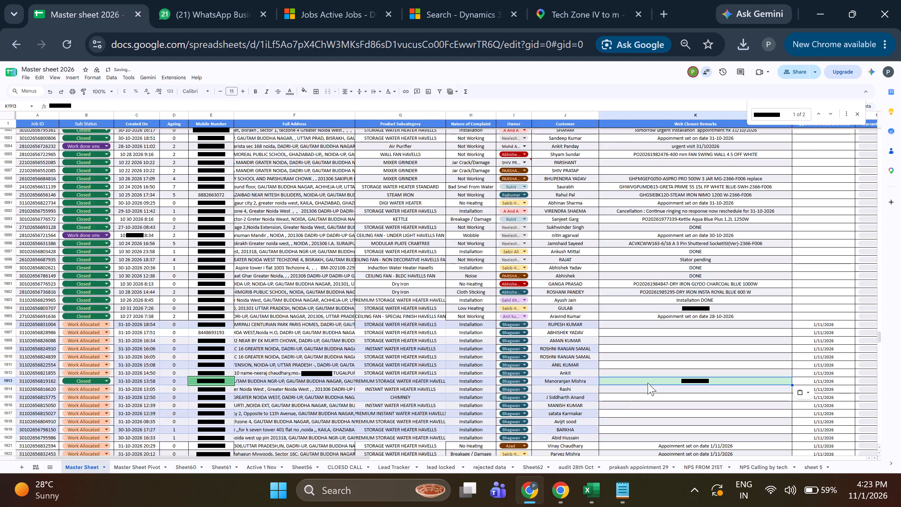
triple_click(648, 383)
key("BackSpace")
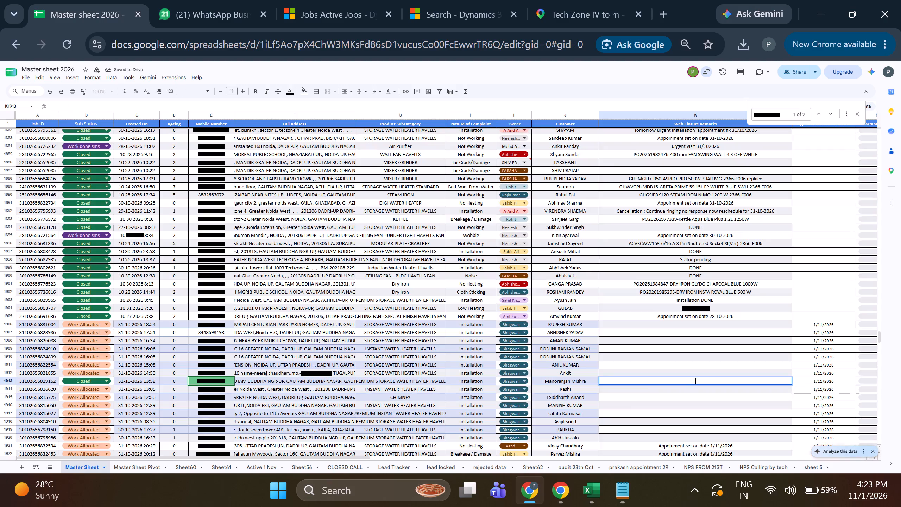
Enter INSTALLATION DONE as the Web Closure Remarks of the row 1913 job in the master sheet.
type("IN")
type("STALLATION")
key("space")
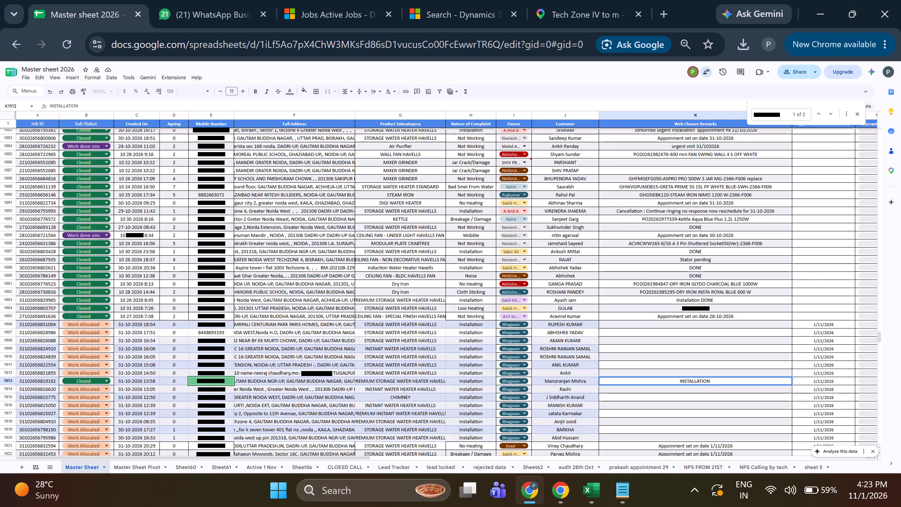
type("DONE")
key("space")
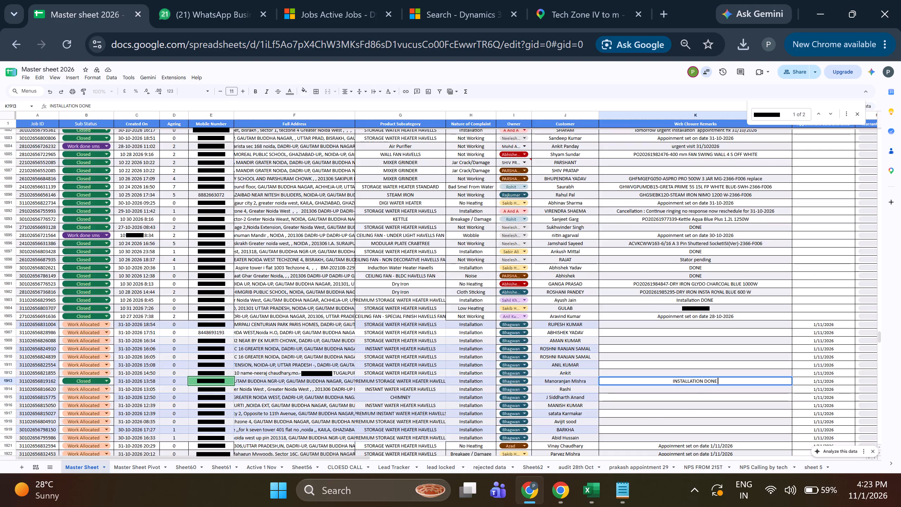
left_click(691, 387)
left_click(629, 384)
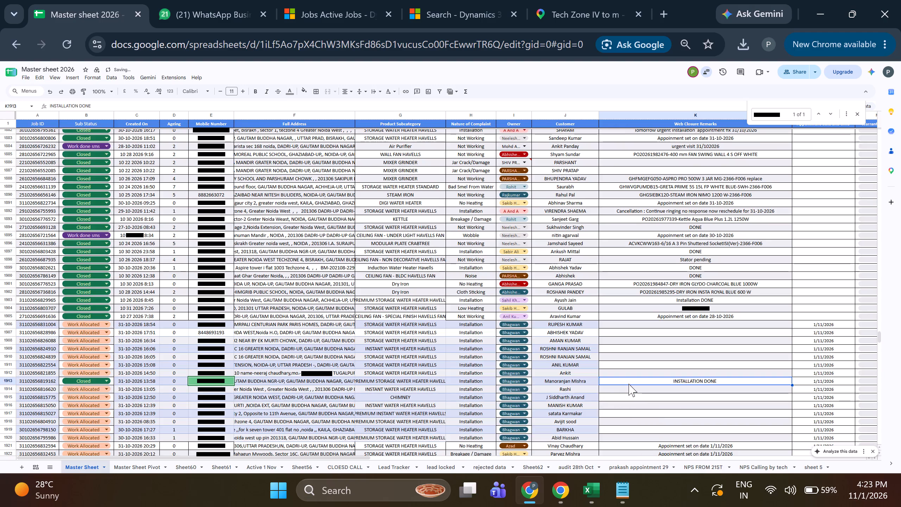
Review the row 1913 job's details from Web Closure Remarks back to Job ID.
key("Left")
key("Left")
key("Left")
key("Left")
key("Left")
key("Left")
key("Left")
key("Left")
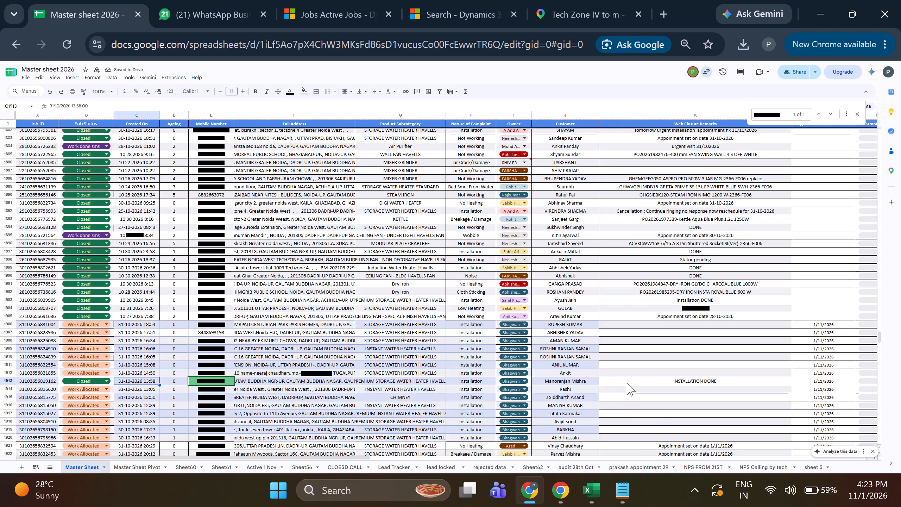
key("Left")
key("Left")
key("Left")
key("Left")
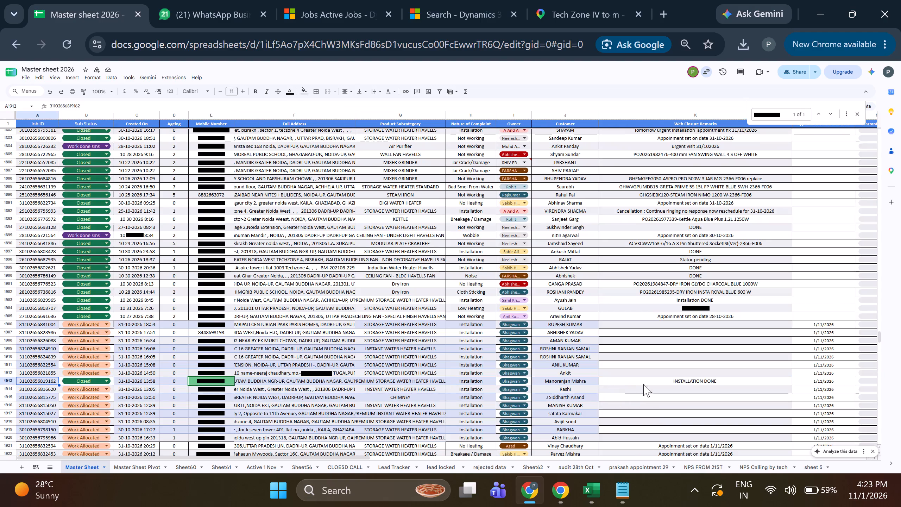
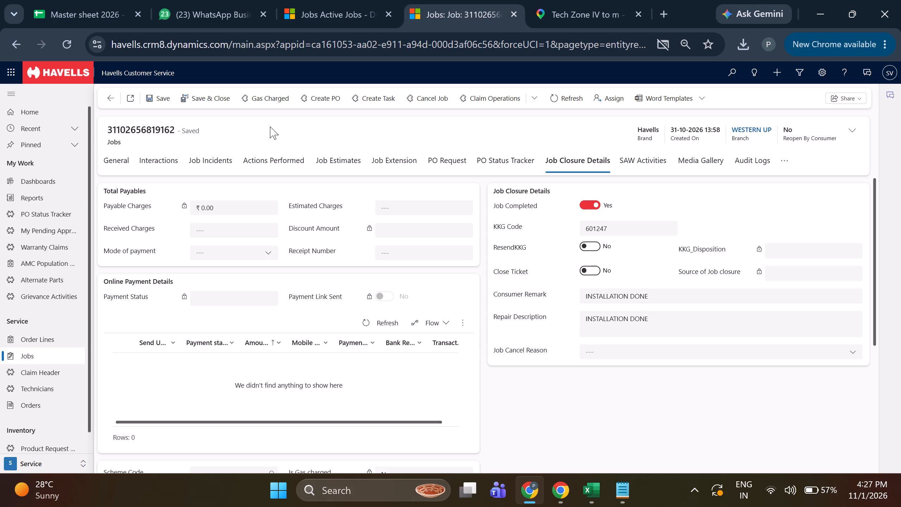
left_click(204, 100)
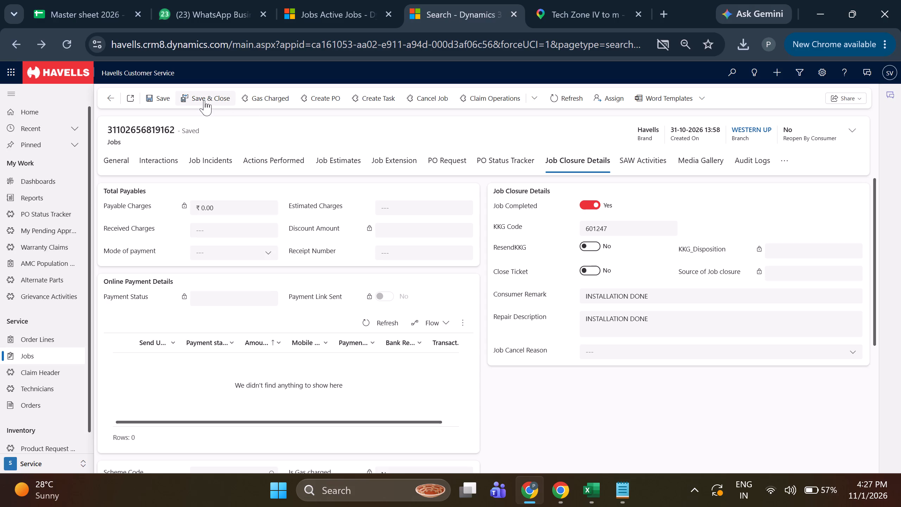
Copy the mobile number from the Dynamics search, switch to the Master sheet 2026, and select the existing find term for replacement.
double_click(318, 101)
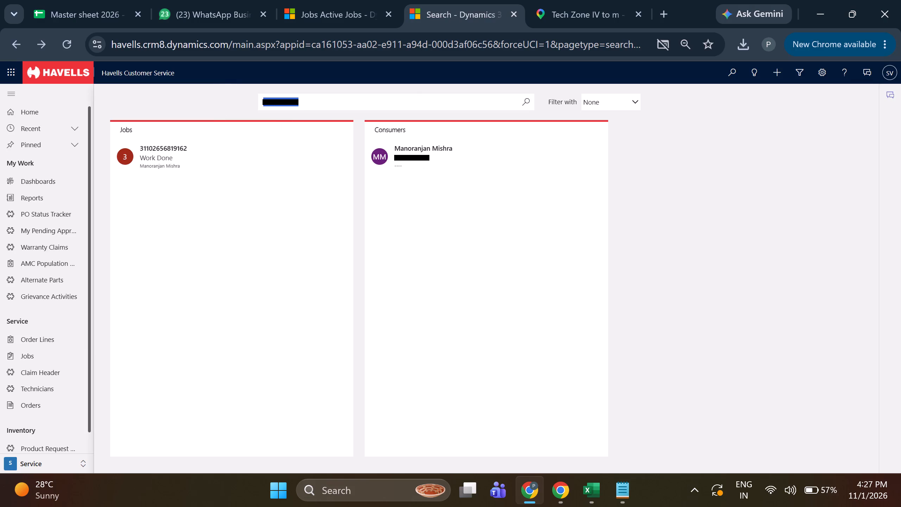
key("ctrl+c")
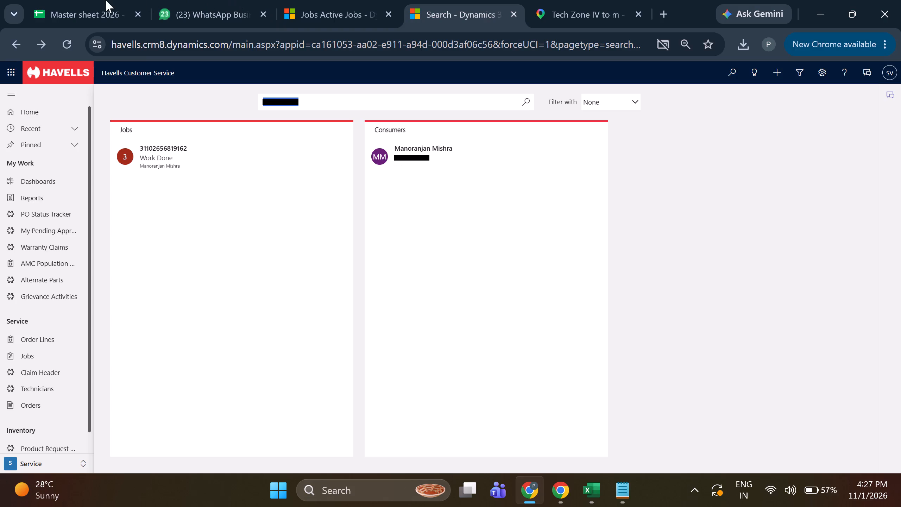
left_click(106, 0)
left_click(82, 8)
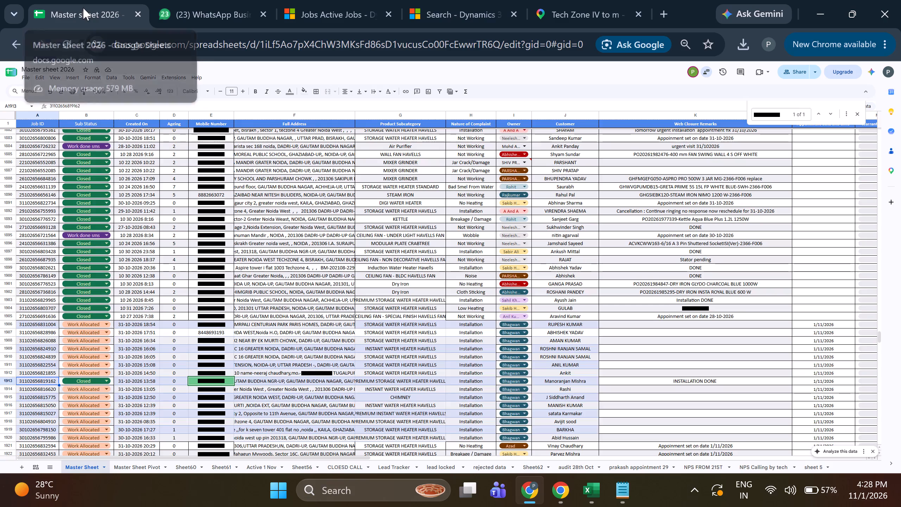
double_click(787, 112)
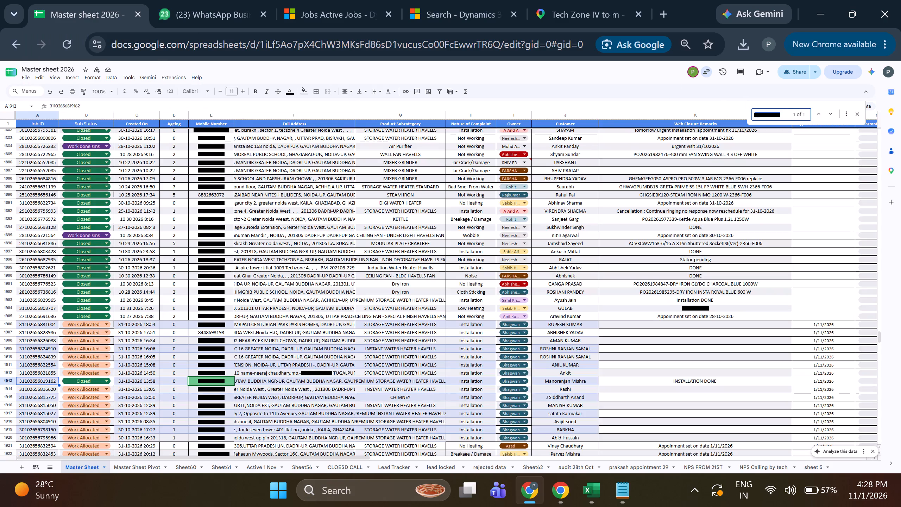
Search the Master sheet for the copied mobile number.
key("ctrl+v")
key("Return")
Open the Owner choices for the matching job in row 1913 and go through the technician names.
left_click(546, 380)
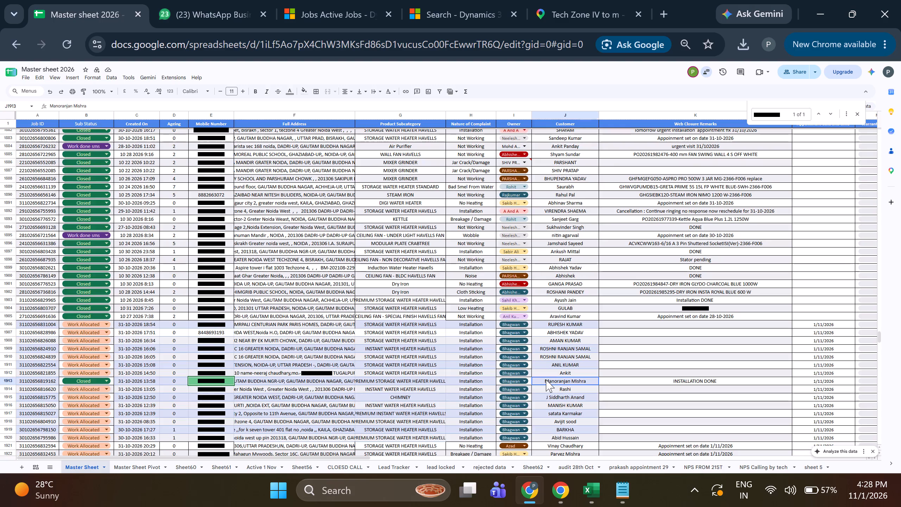
left_click(519, 382)
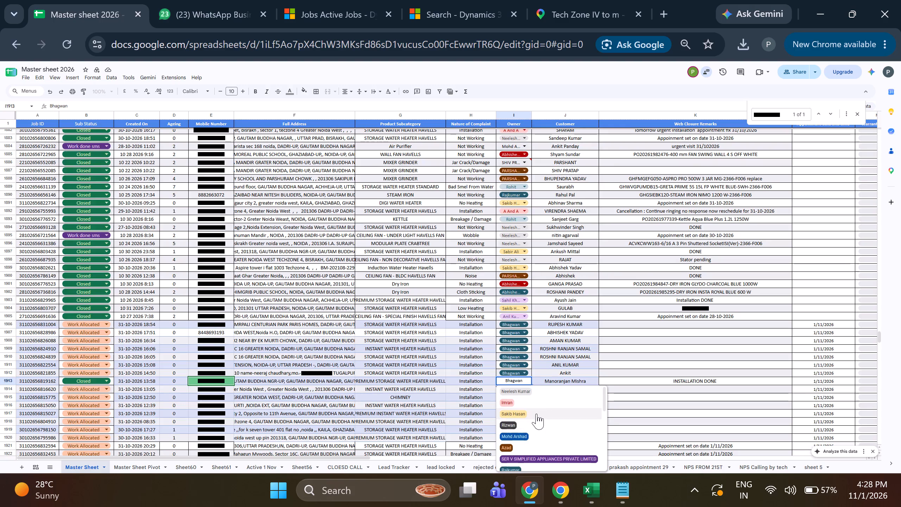
scroll(540, 412, "down", 1)
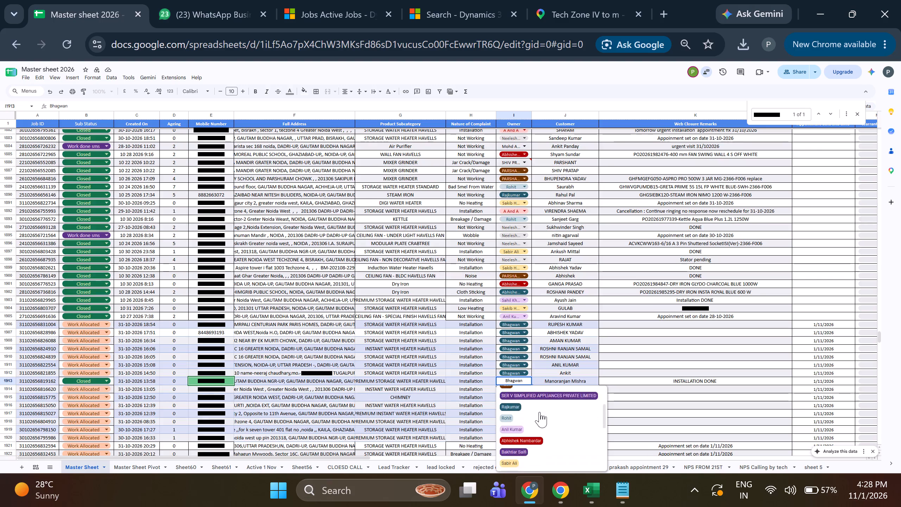
scroll(540, 412, "down", 2)
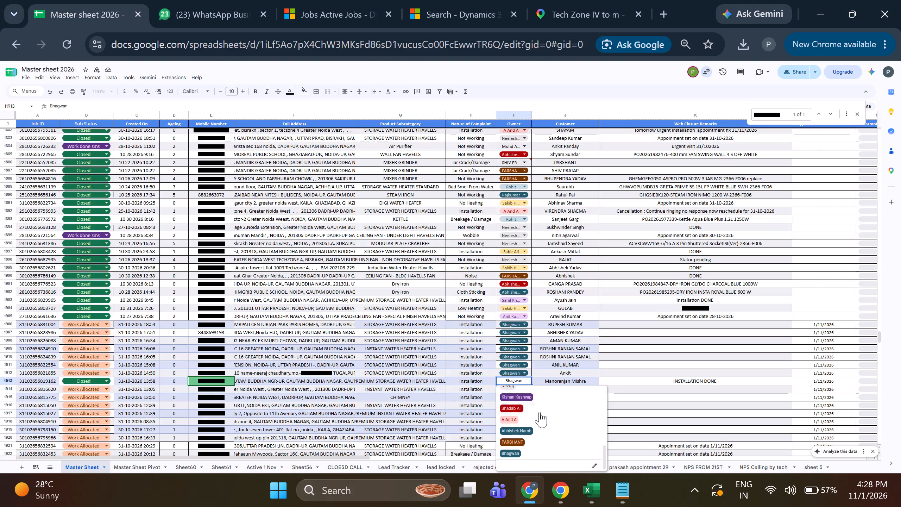
scroll(530, 446, "down", 1)
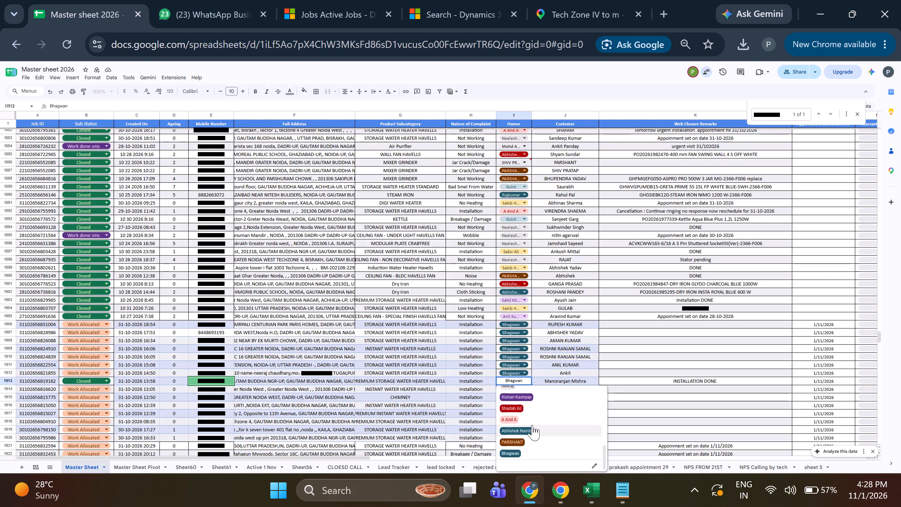
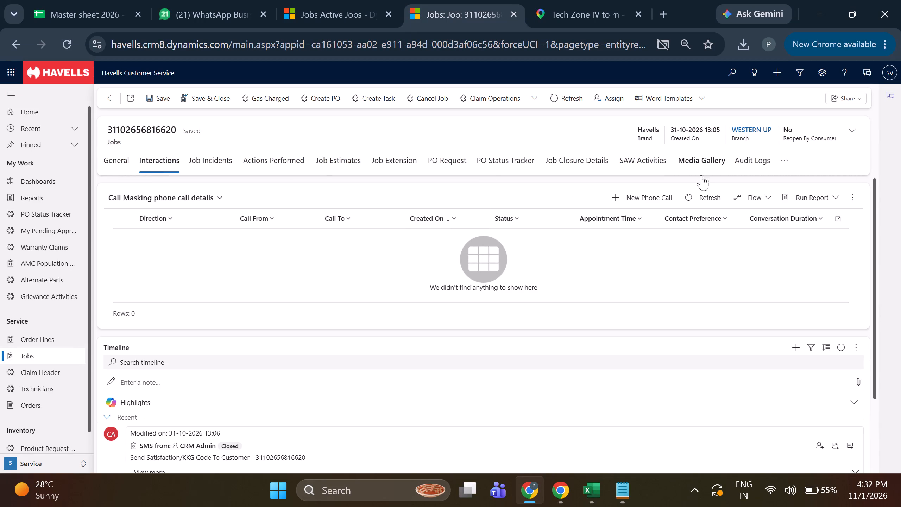
left_click(622, 202)
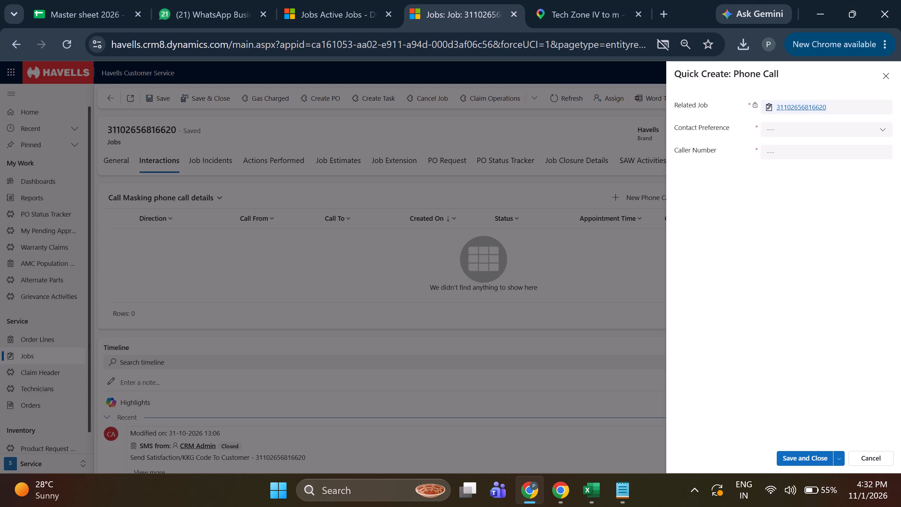
left_click(774, 134)
left_click(790, 164)
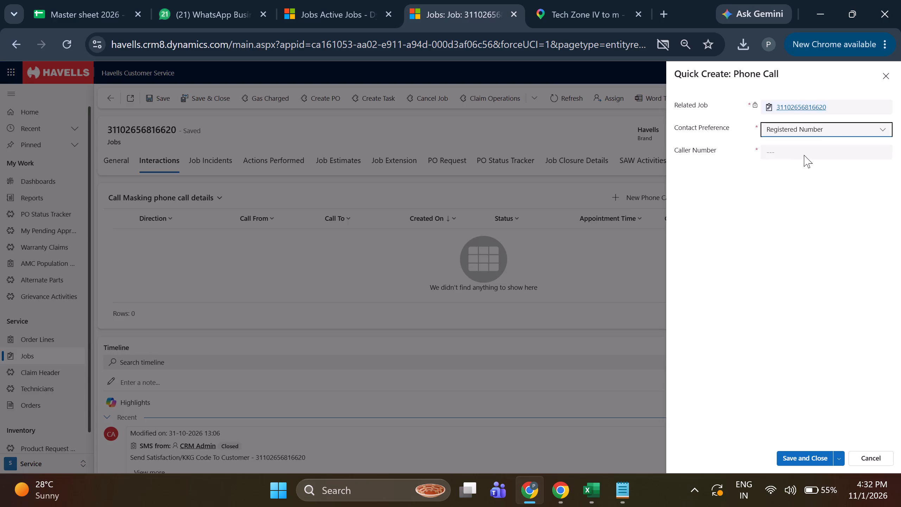
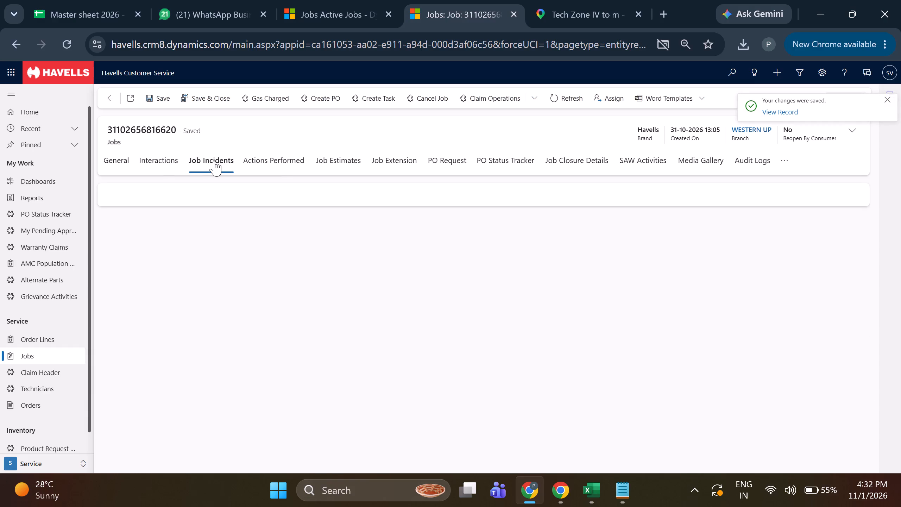
left_click(635, 194)
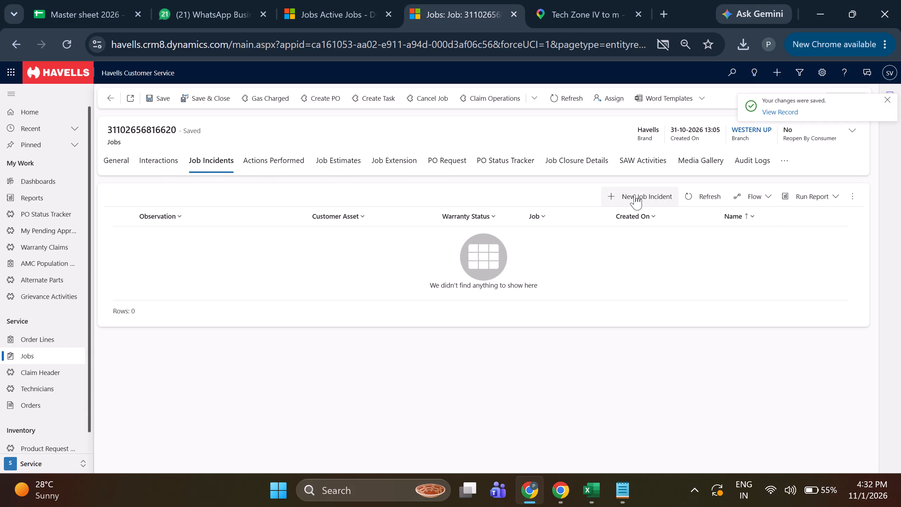
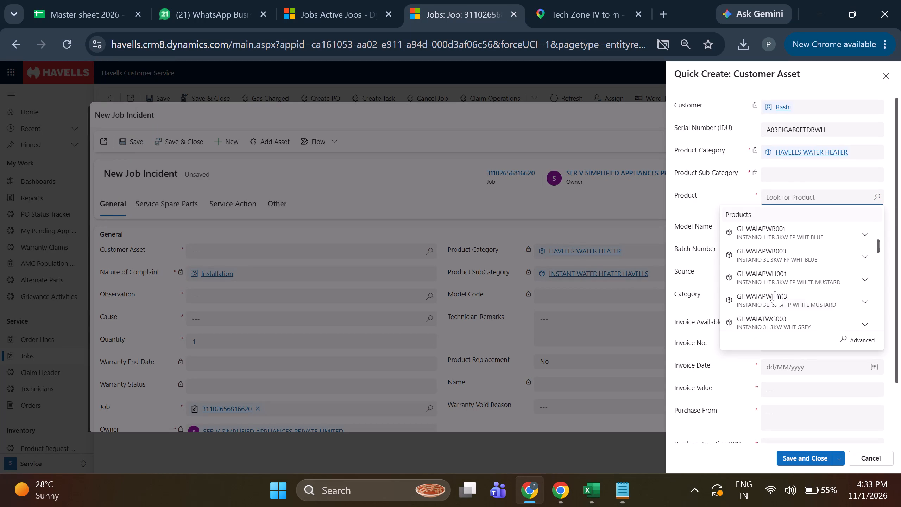
Set the new customer asset's product to GHWAIAPWB003 (INSTANIO 3L 3KW FP WHT BLUE) and open its invoice number for entry.
left_click(796, 256)
scroll(796, 256, "down", 1)
left_click(814, 282)
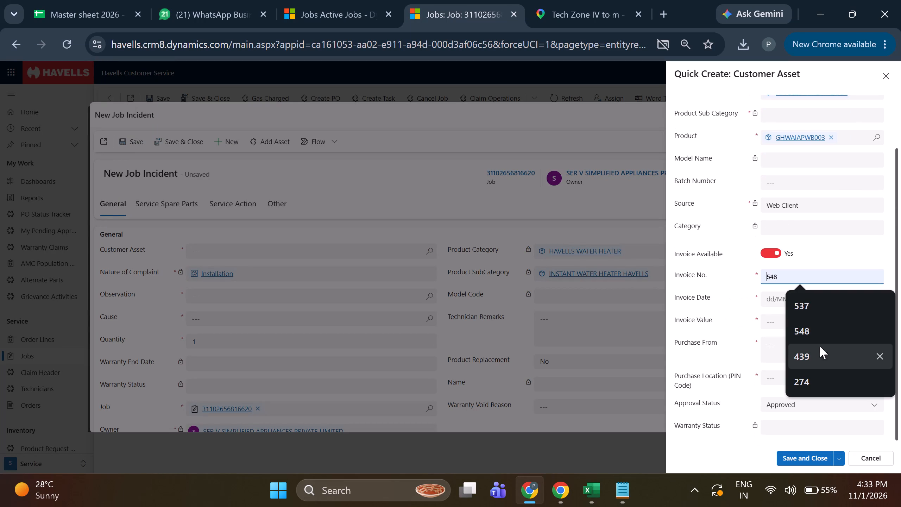
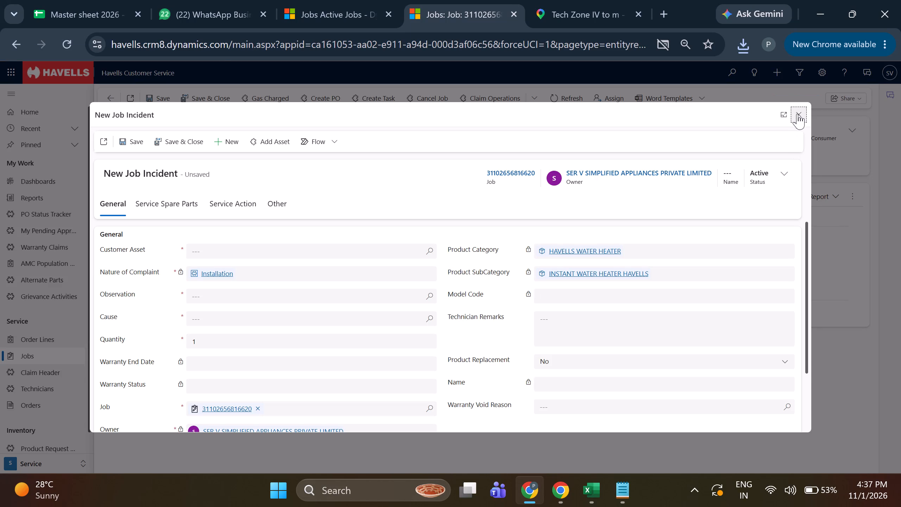
Close the unsaved new job incident for the instant water heater installation job and discard its changes.
left_click(797, 114)
left_click(516, 296)
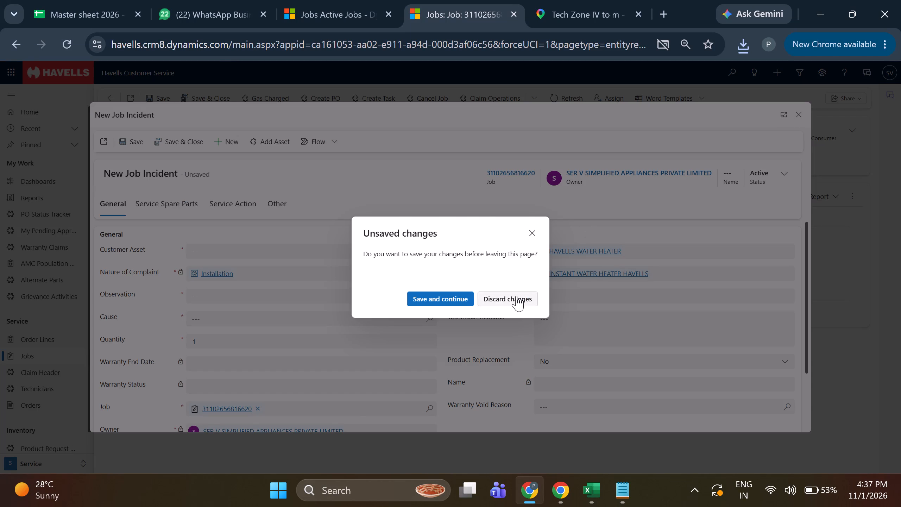
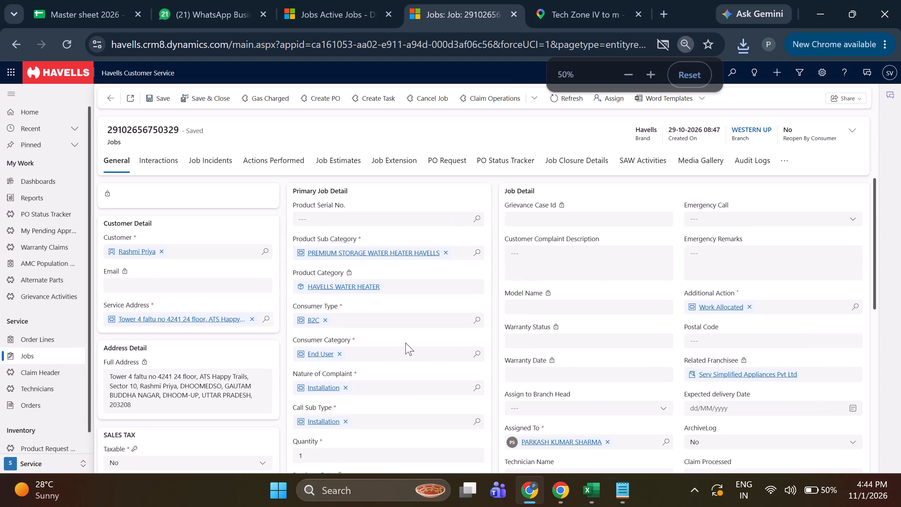
key("ctrl+equal")
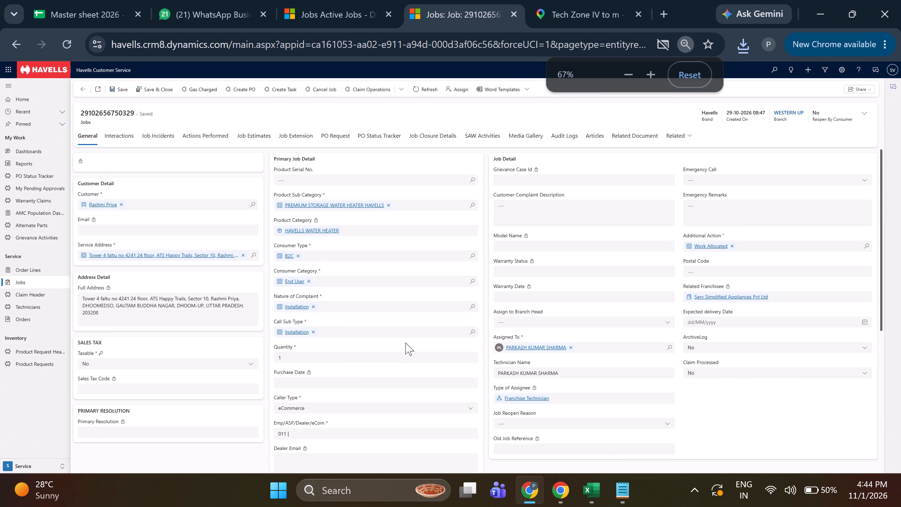
key("ctrl+equal")
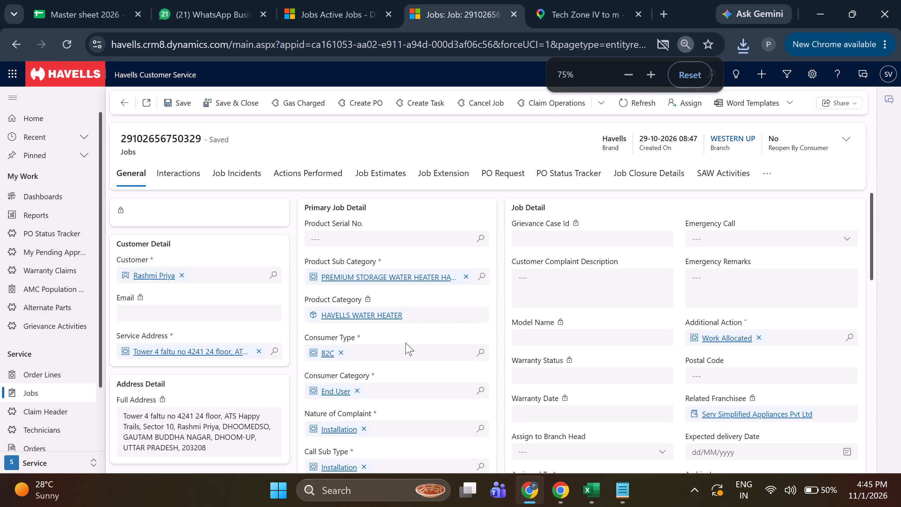
scroll(427, 332, "down", 3)
scroll(428, 332, "up", 5)
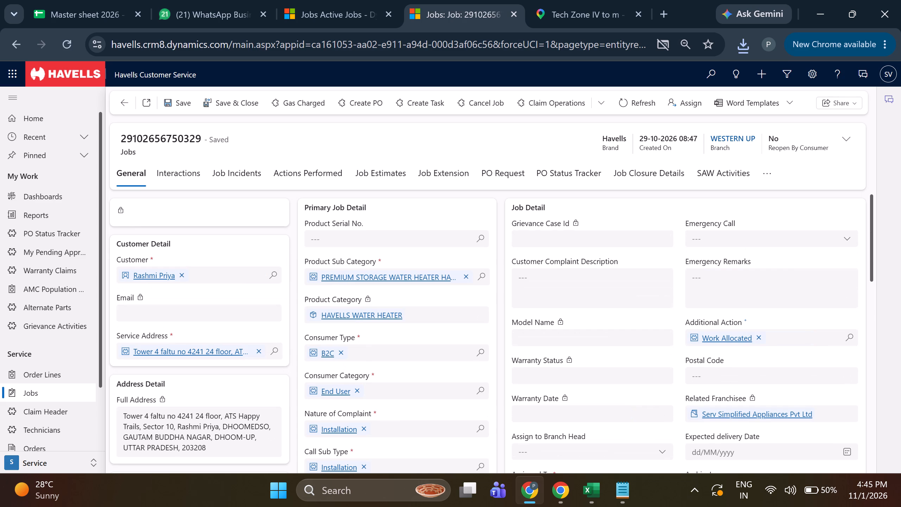
left_click(169, 177)
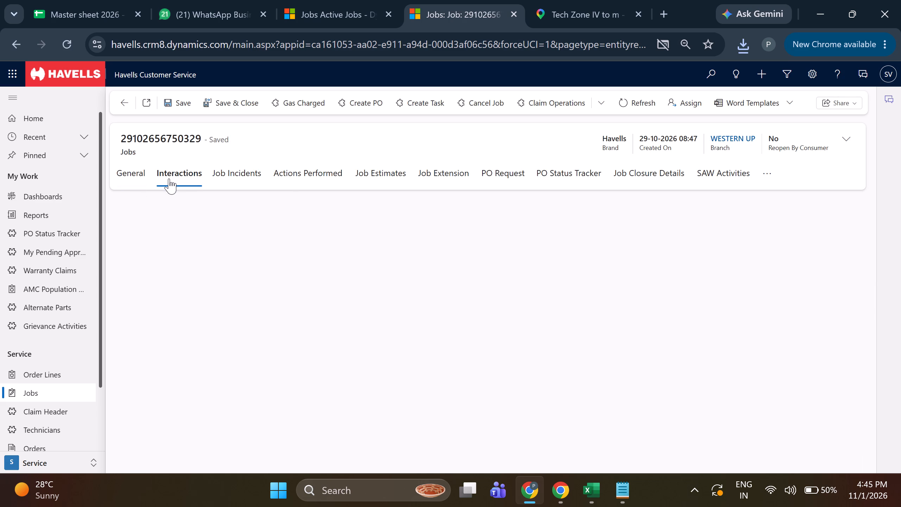
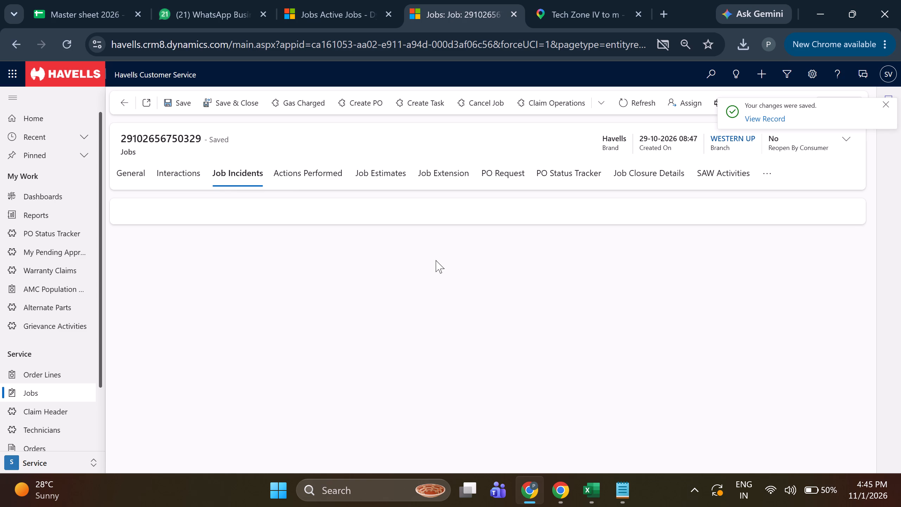
Start a new job incident for the open Havells job.
left_click(675, 211)
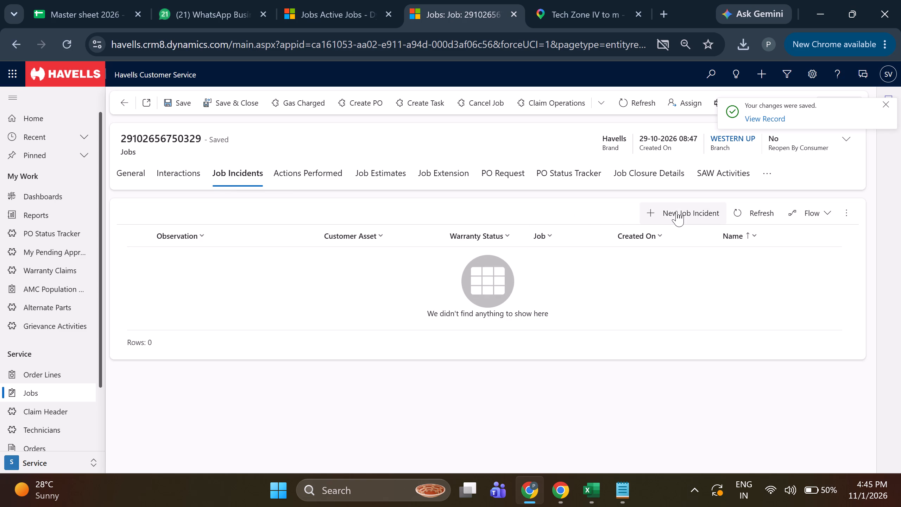
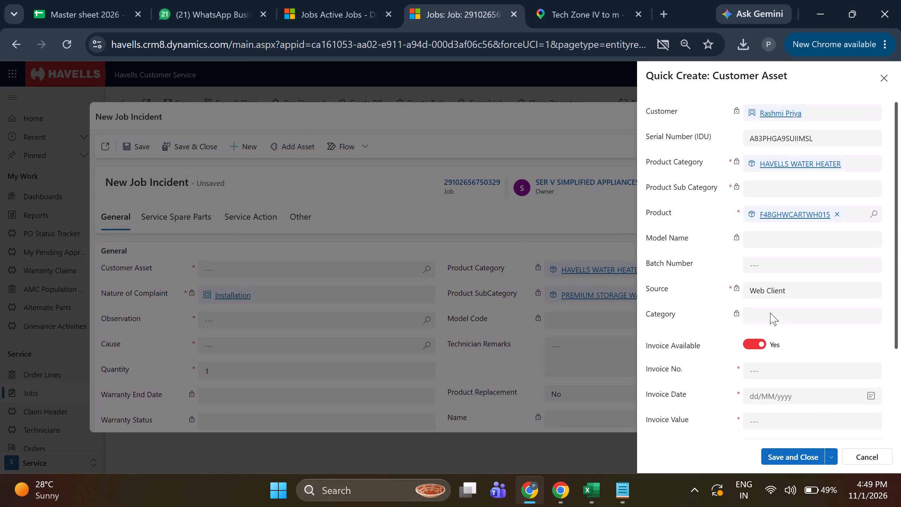
Enter invoice number 548 for the new customer asset.
scroll(786, 301, "down", 2, "ctrl")
left_click(815, 257, "ctrl")
left_click(819, 329, "ctrl")
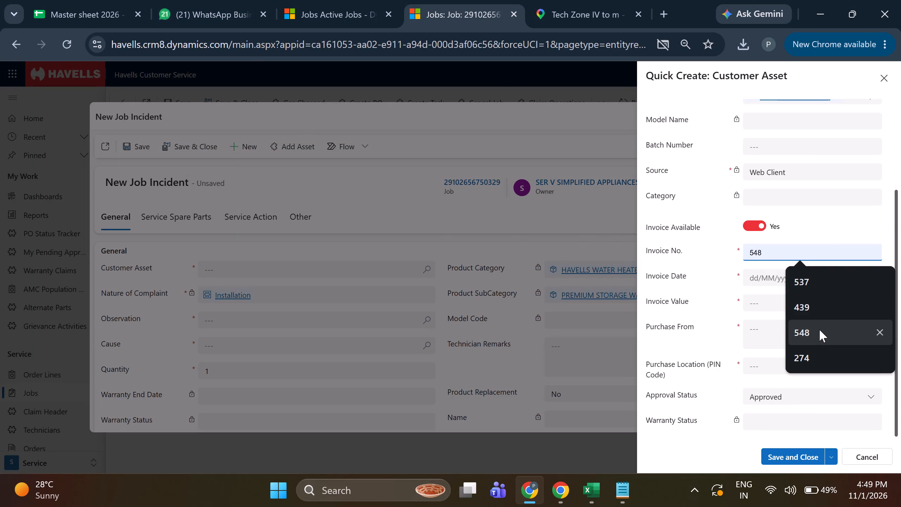
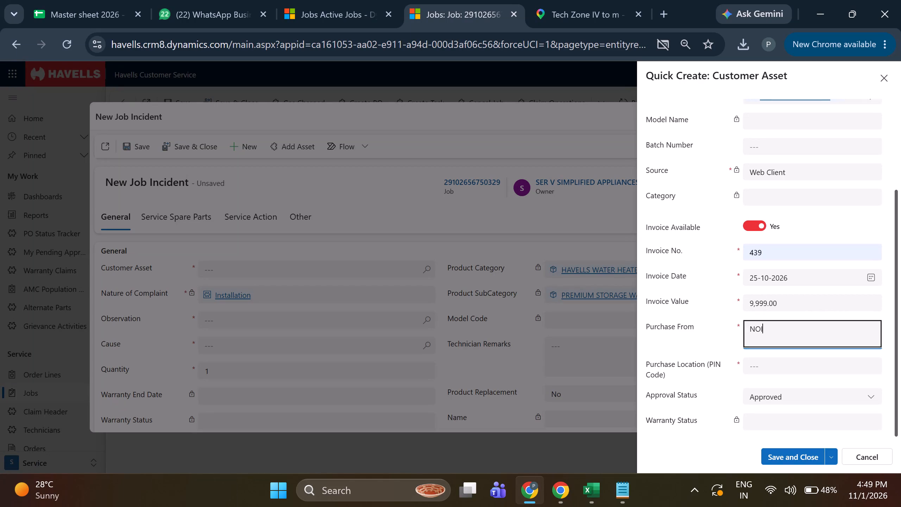
Complete the new customer asset with Purchase From NOIDA and purchase location PIN code 210301, and save it.
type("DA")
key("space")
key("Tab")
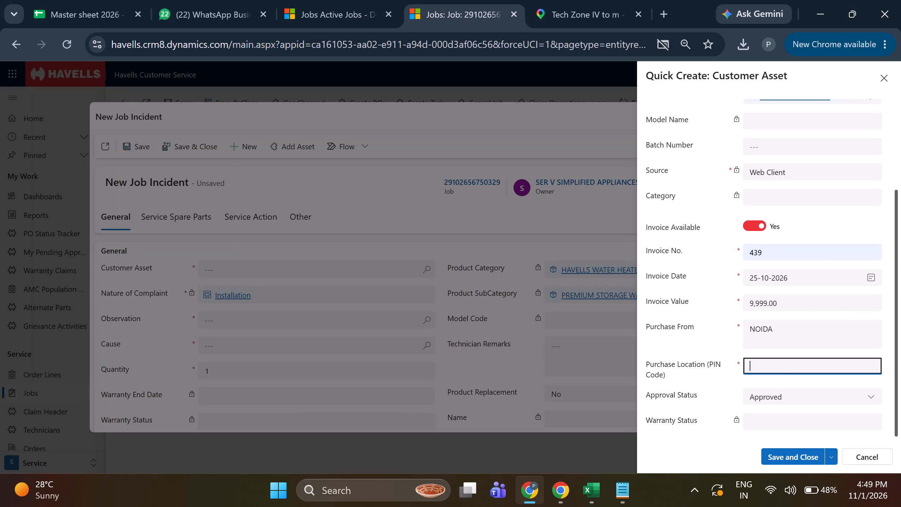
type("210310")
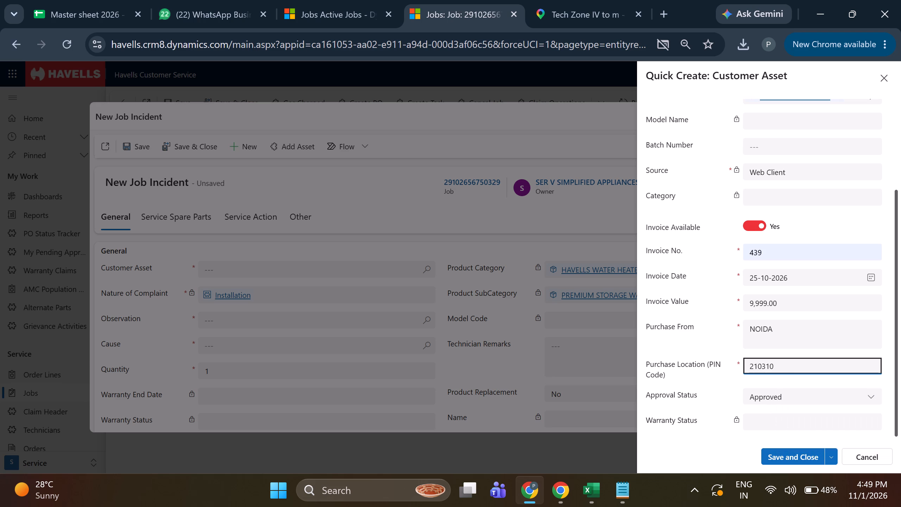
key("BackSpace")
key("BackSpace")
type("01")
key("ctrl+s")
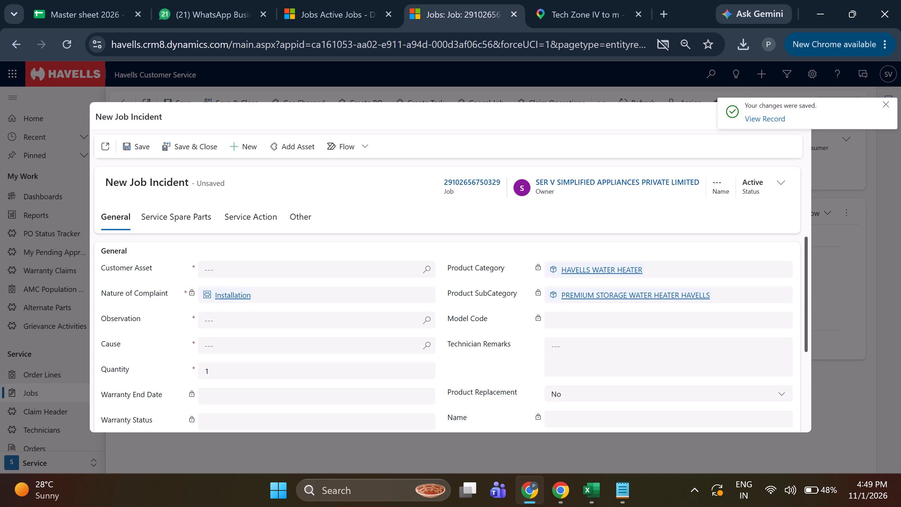
left_click(431, 265)
left_click(337, 309)
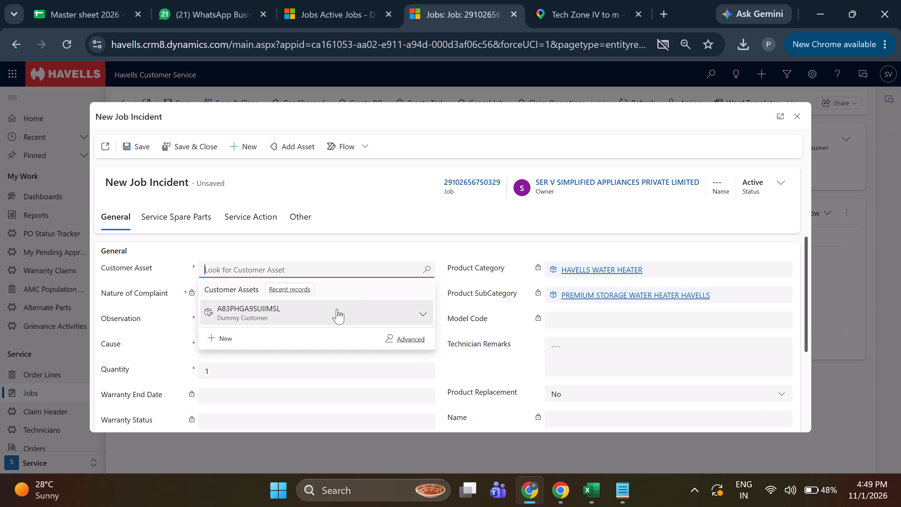
left_click(429, 317)
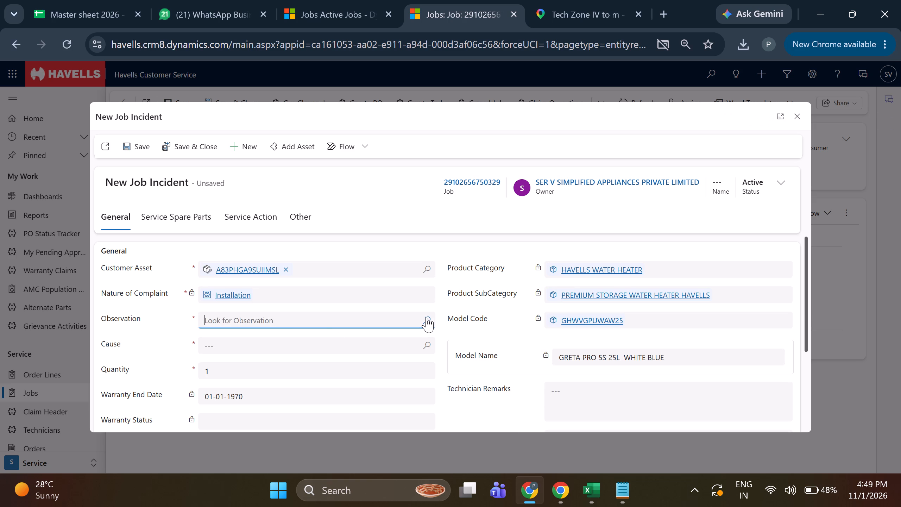
left_click(250, 241)
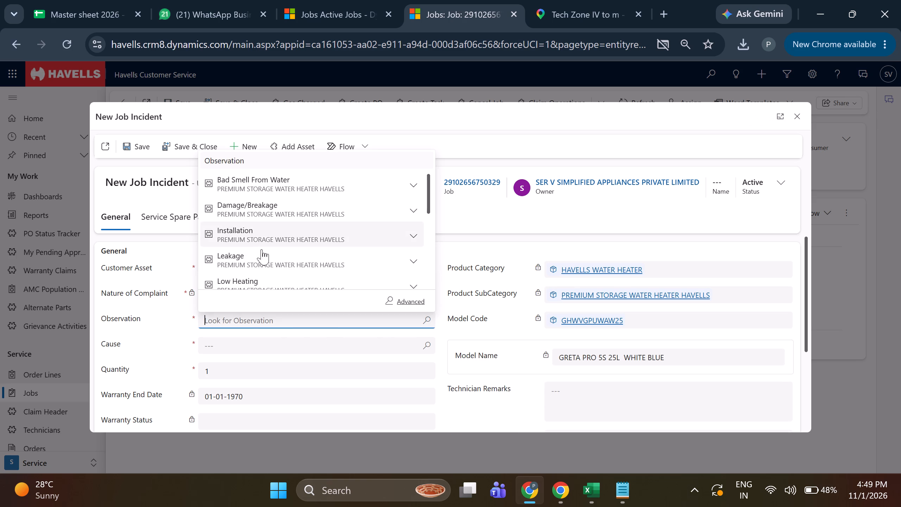
left_click(424, 344)
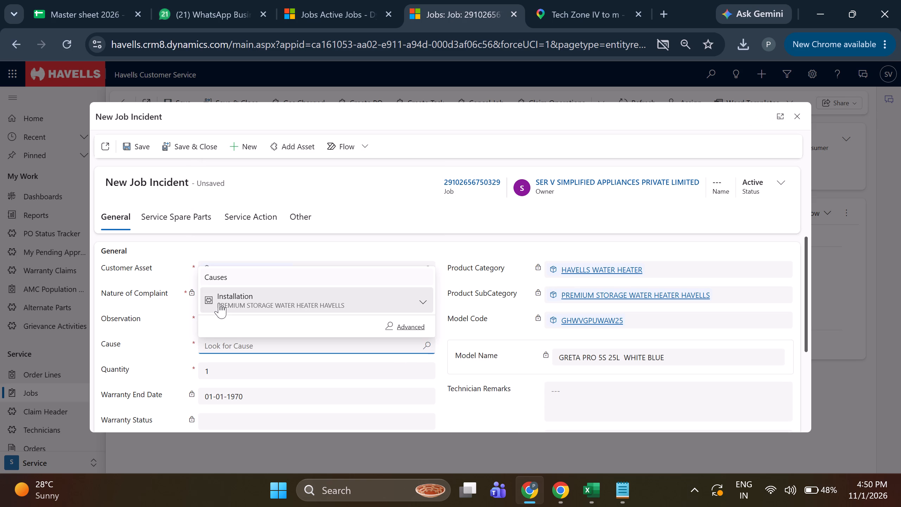
left_click(219, 301)
left_click(131, 143)
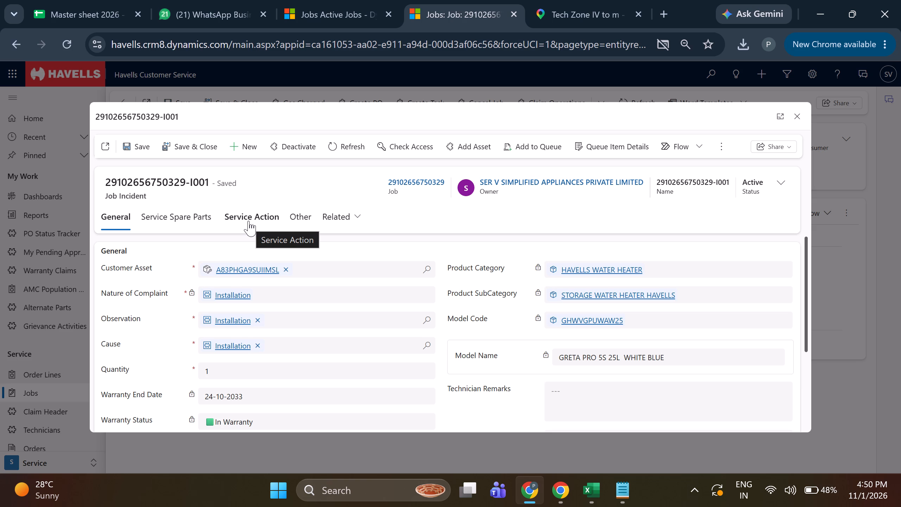
Open the Installation Done service action record of the saved job incident.
left_click(248, 221)
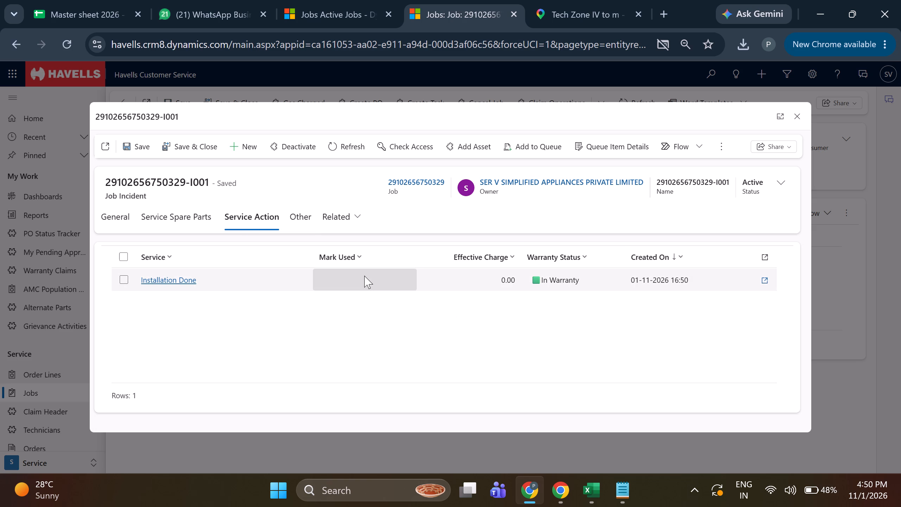
double_click(361, 283)
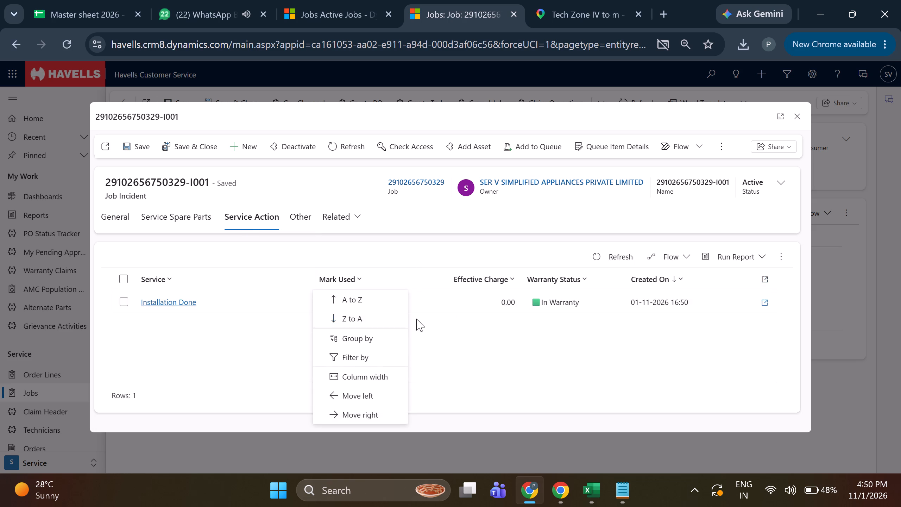
left_click(439, 331)
triple_click(370, 300)
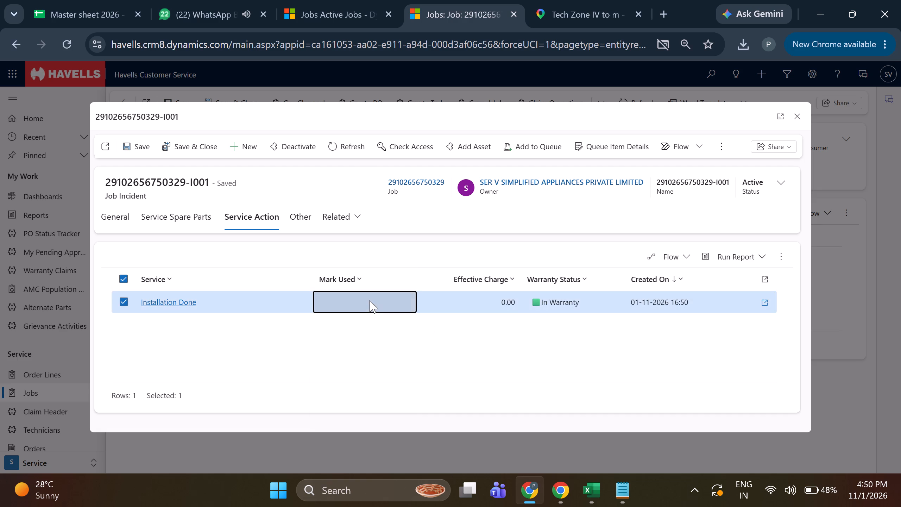
double_click(373, 303)
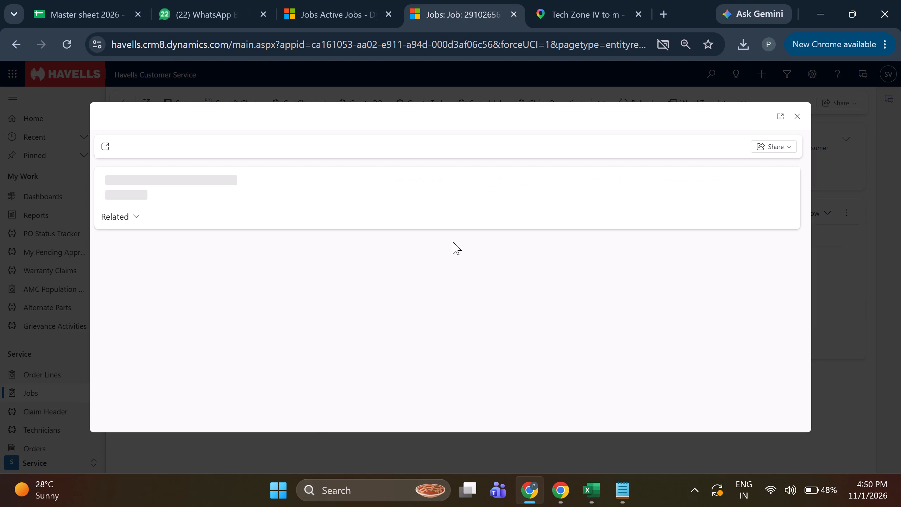
Set Mark Used to Used for the Installation Done service action, then save and close its record.
left_click(514, 290)
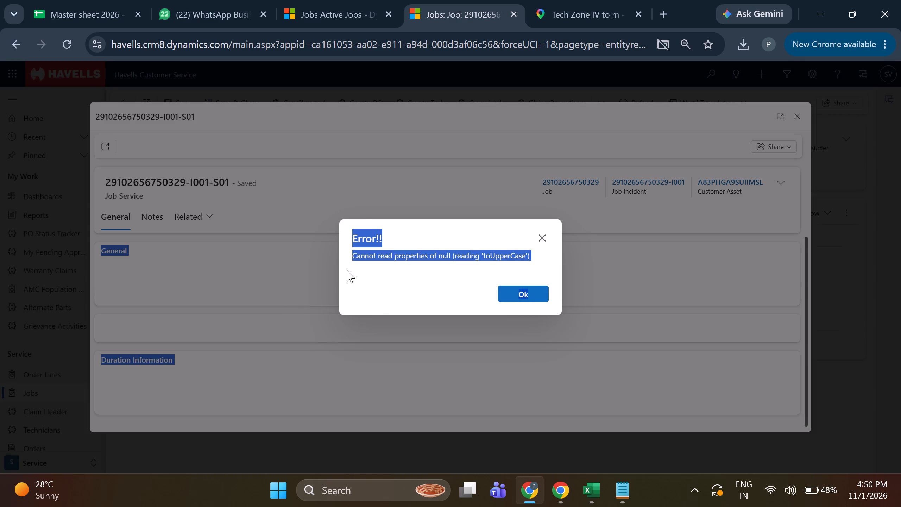
left_click(411, 267)
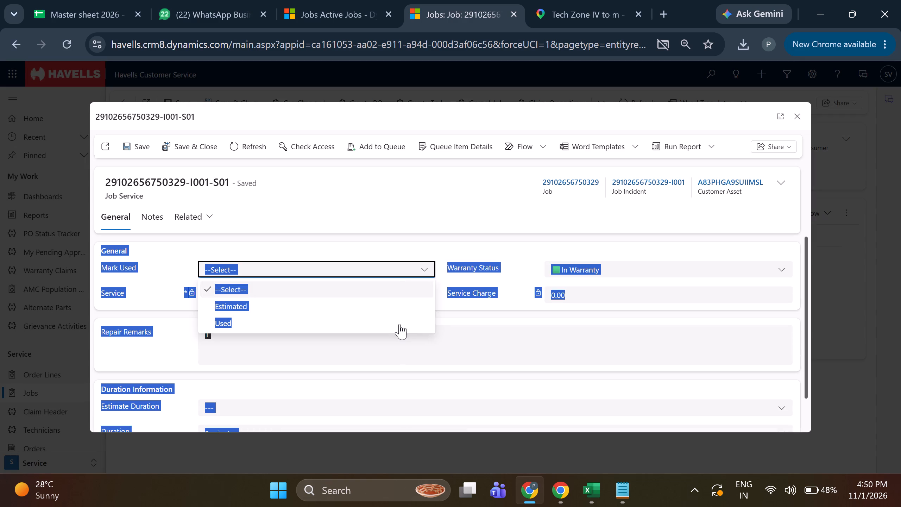
left_click(399, 324)
left_click(410, 219)
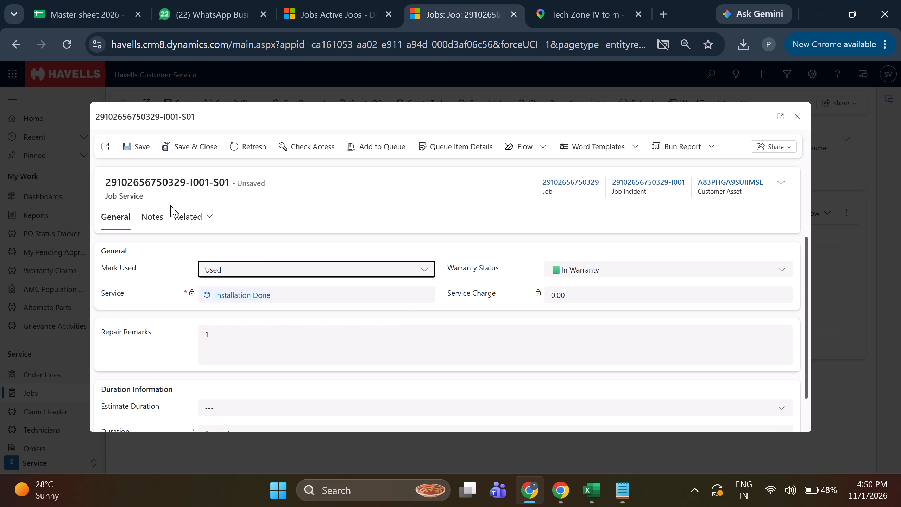
left_click(178, 143)
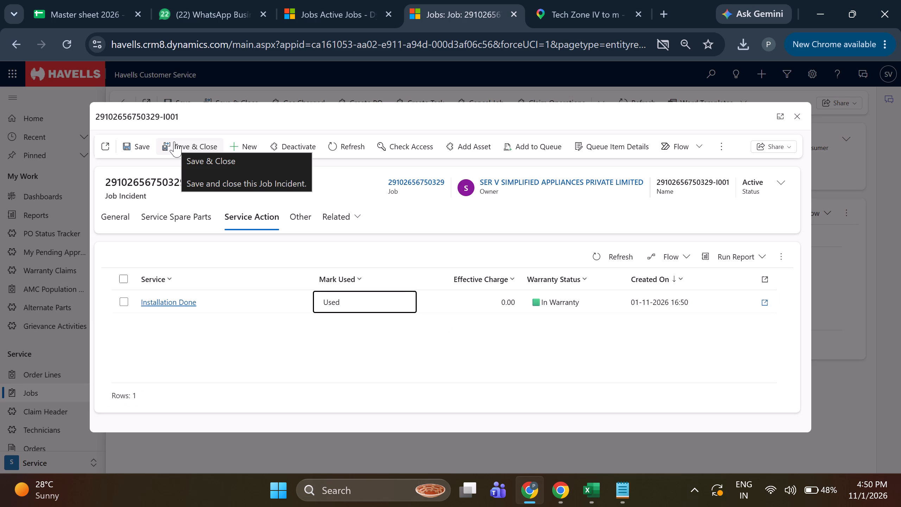
Save and close the job incident, acknowledge the warranty notice, and return to the job's general details.
left_click(174, 142)
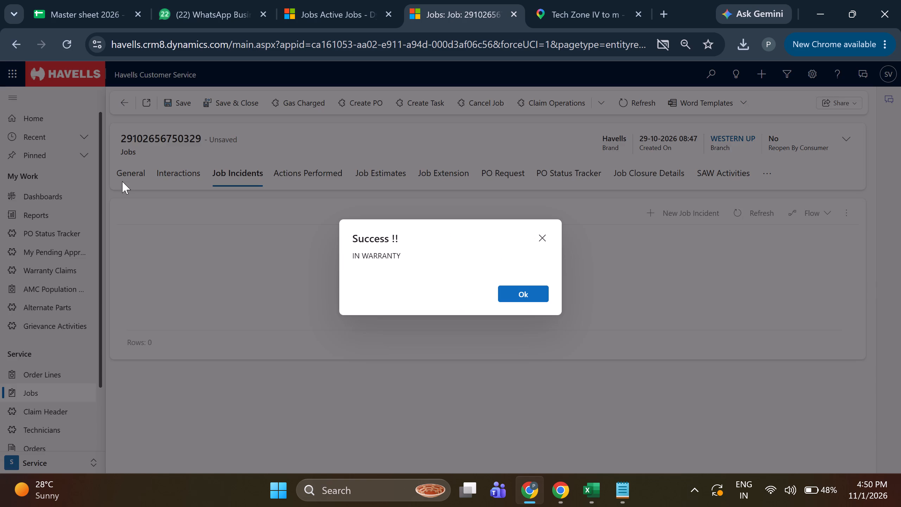
left_click(518, 291)
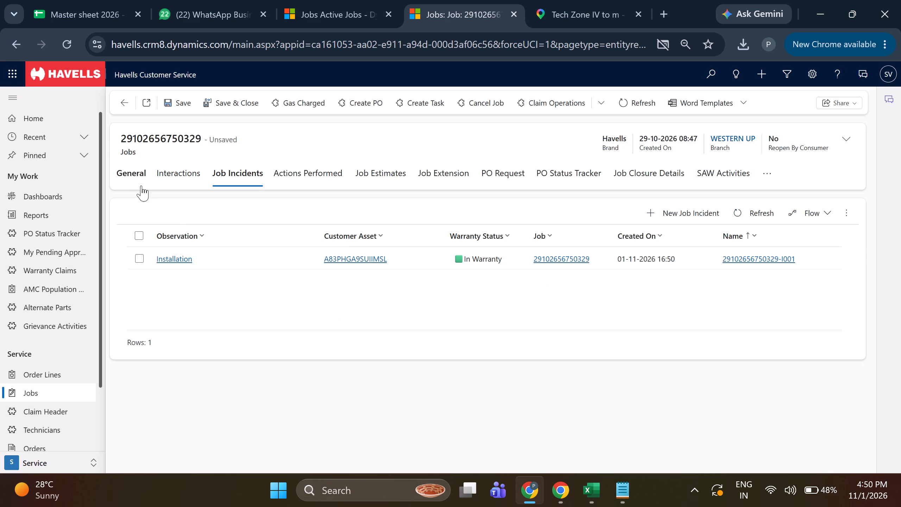
left_click(137, 181)
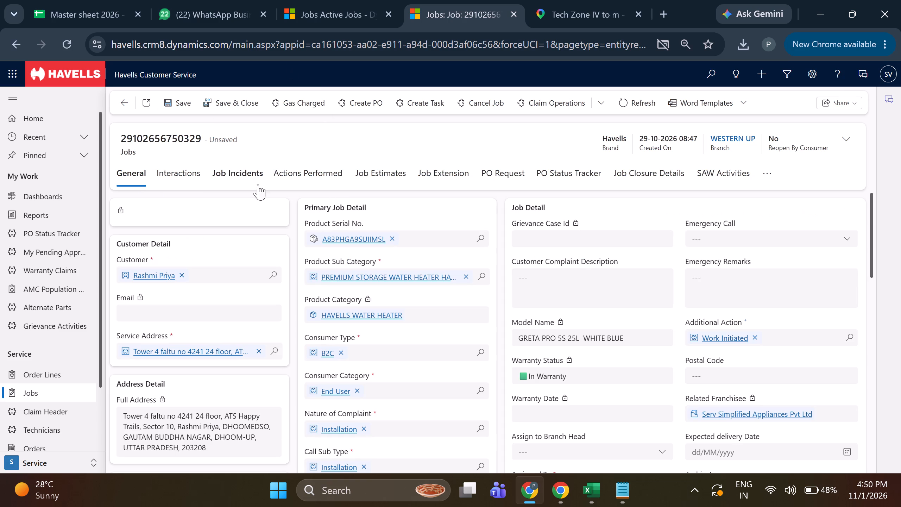
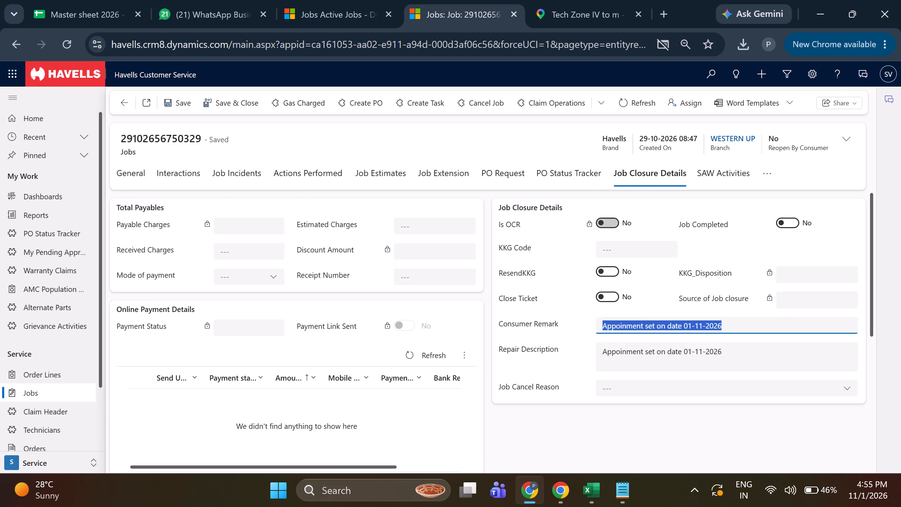
Replace the consumer remark and the repair description in the job closure details with INSTALLATION DONE.
key("BackSpace")
left_click(643, 324)
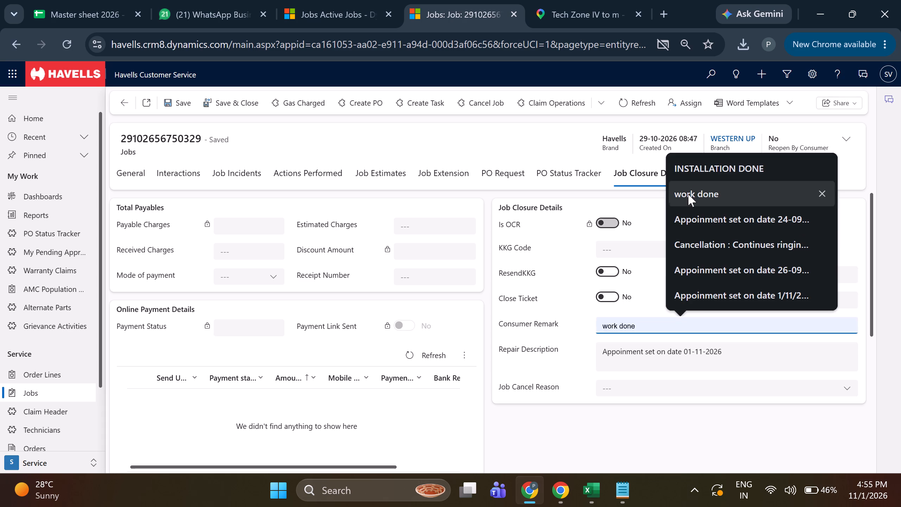
left_click(680, 173)
triple_click(686, 327)
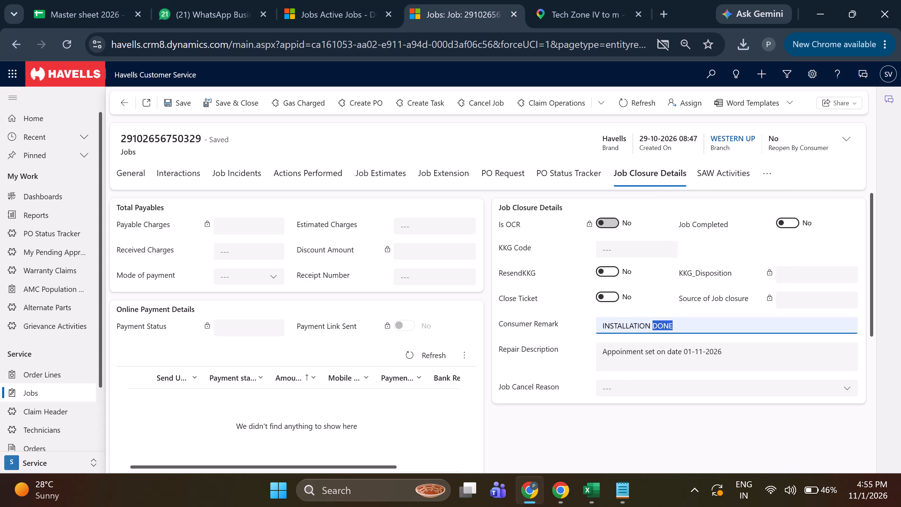
key("ctrl+c")
left_click(683, 374, "ctrl")
double_click(682, 357, "ctrl")
key("ctrl+v")
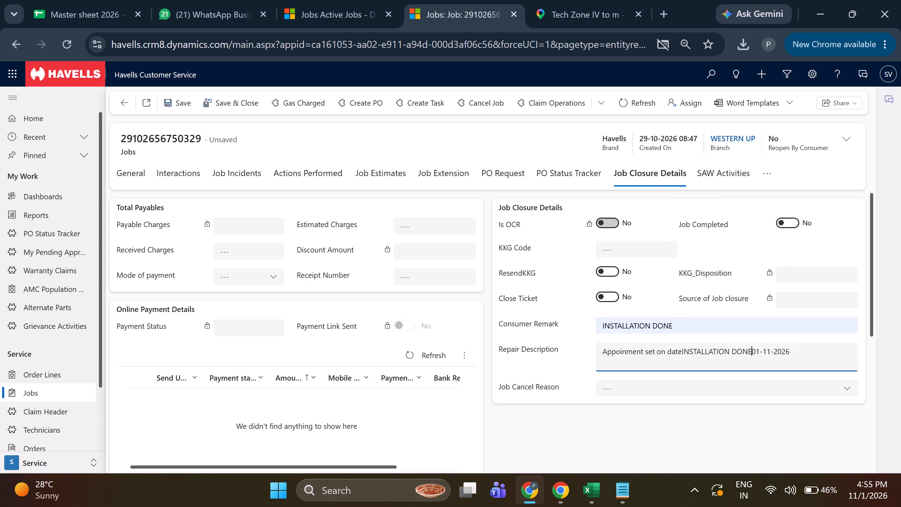
triple_click(682, 357, "ctrl")
key("ctrl+v")
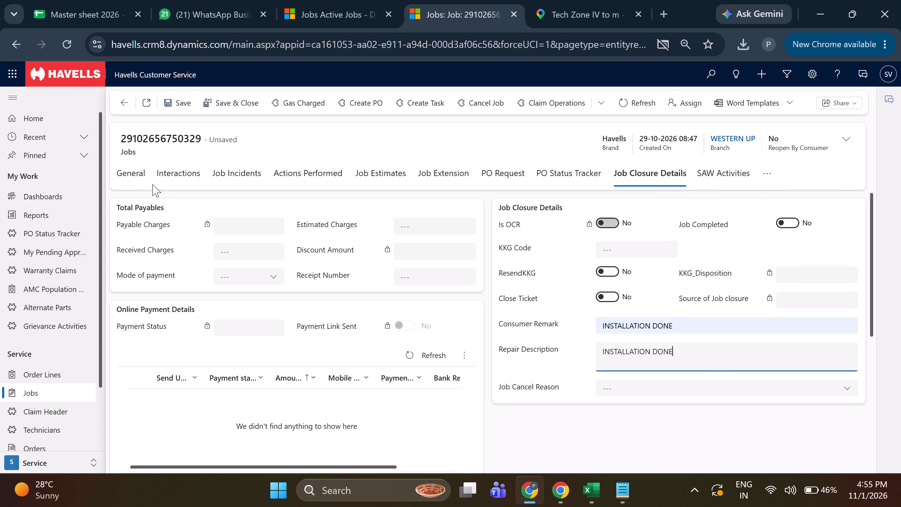
left_click(134, 180)
scroll(466, 323, "down", 1)
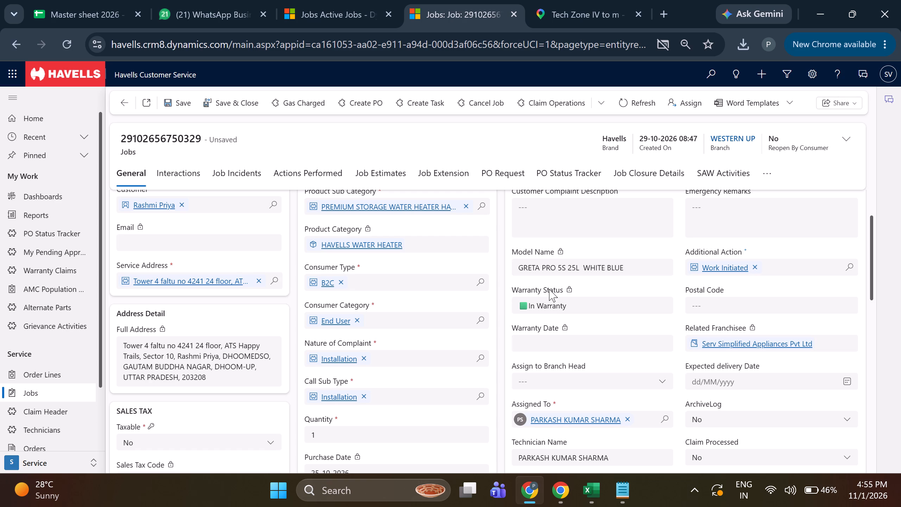
scroll(561, 284, "up", 4)
scroll(574, 256, "up", 1)
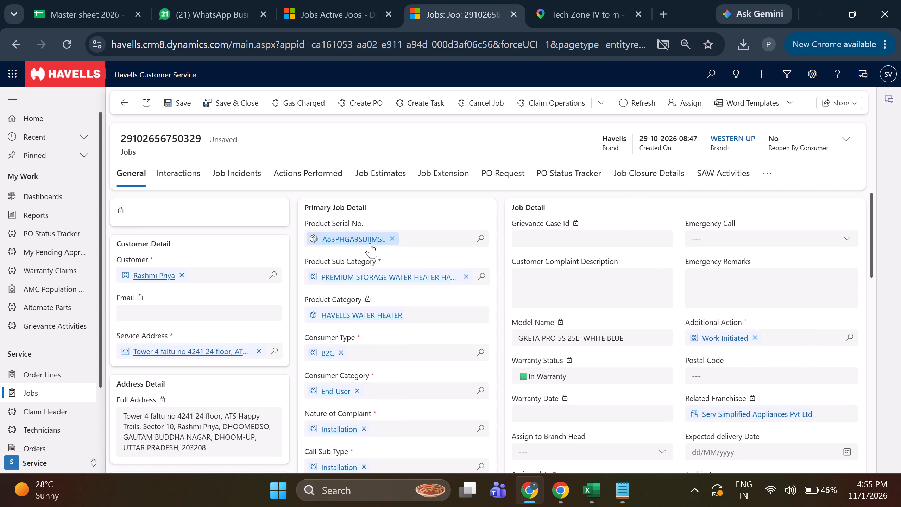
left_click(352, 238)
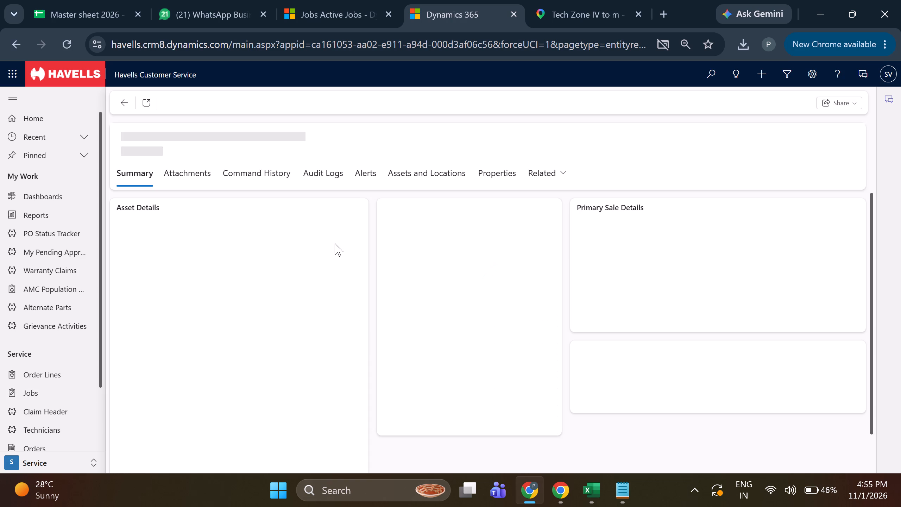
left_click(192, 175)
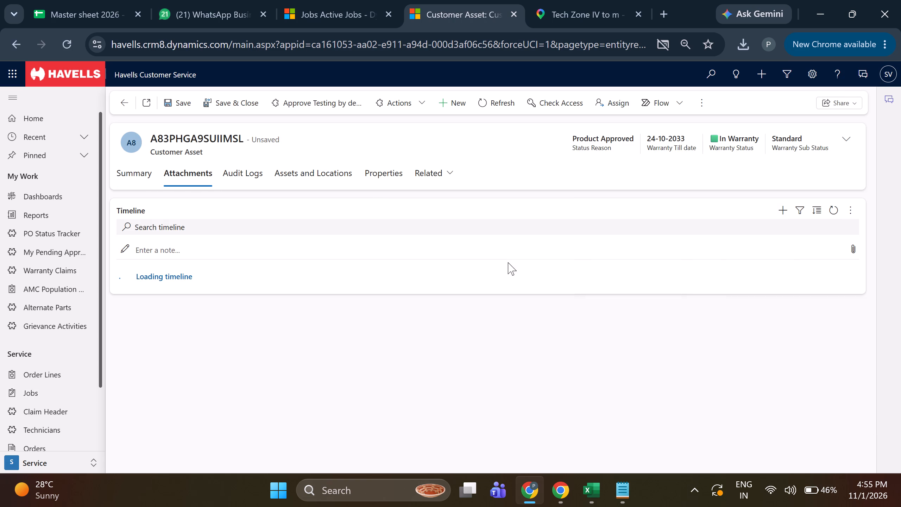
Attach the image WhatsApp Image 2026-11-01 at 12.59.07 PM (1) from Downloads to a new timeline note on the customer asset.
left_click(856, 249)
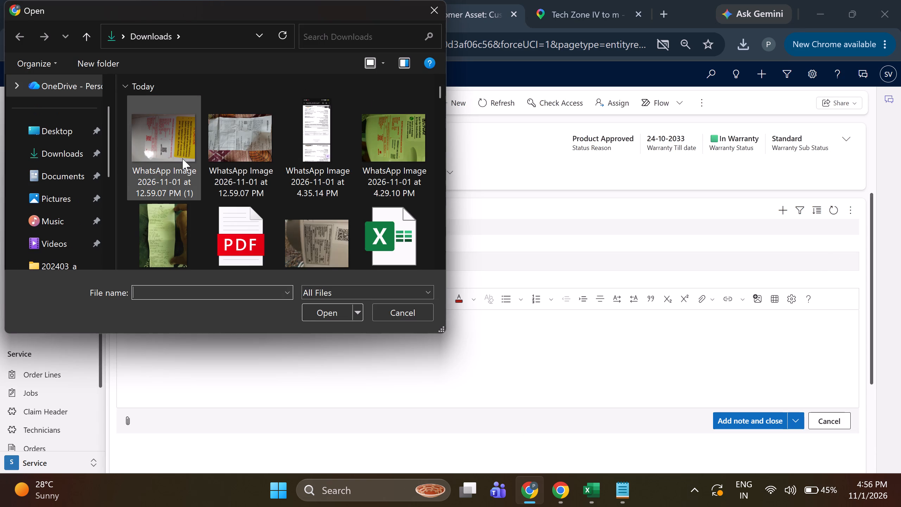
double_click(159, 141)
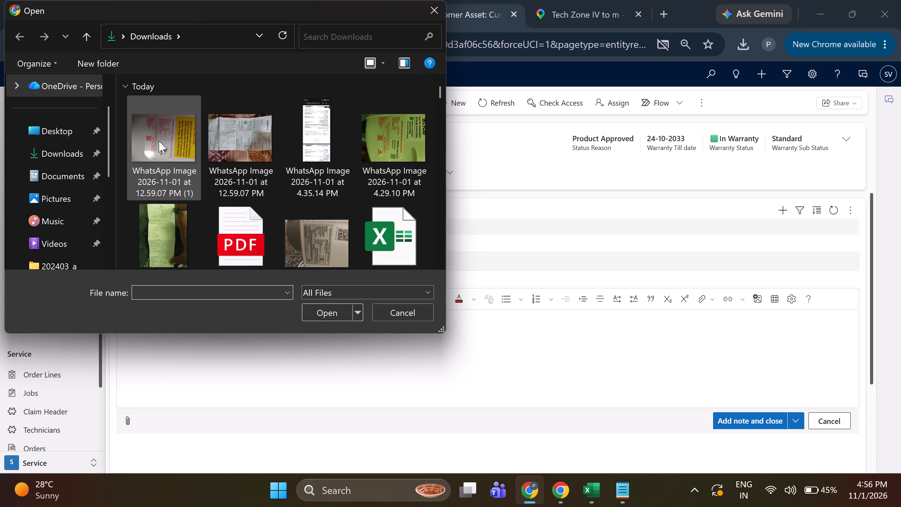
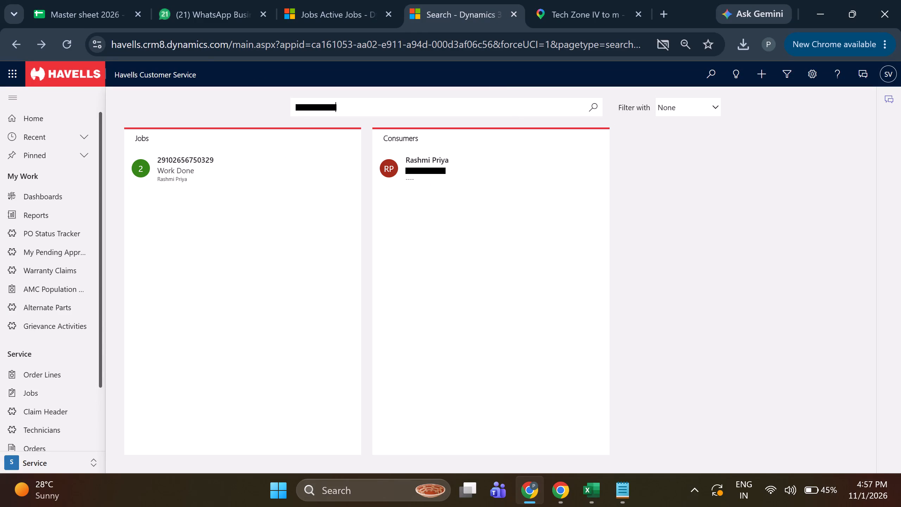
left_click(594, 106)
double_click(594, 106)
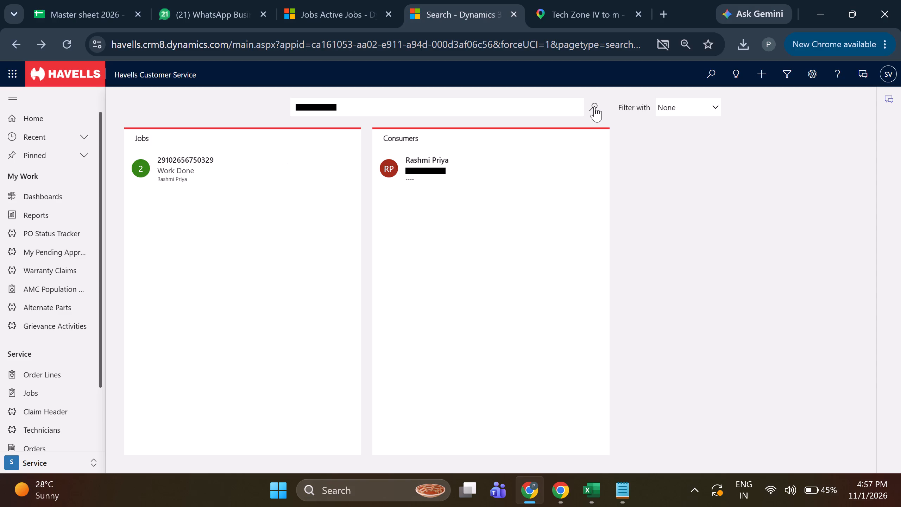
double_click(594, 106)
left_click(594, 106)
left_click(109, 0)
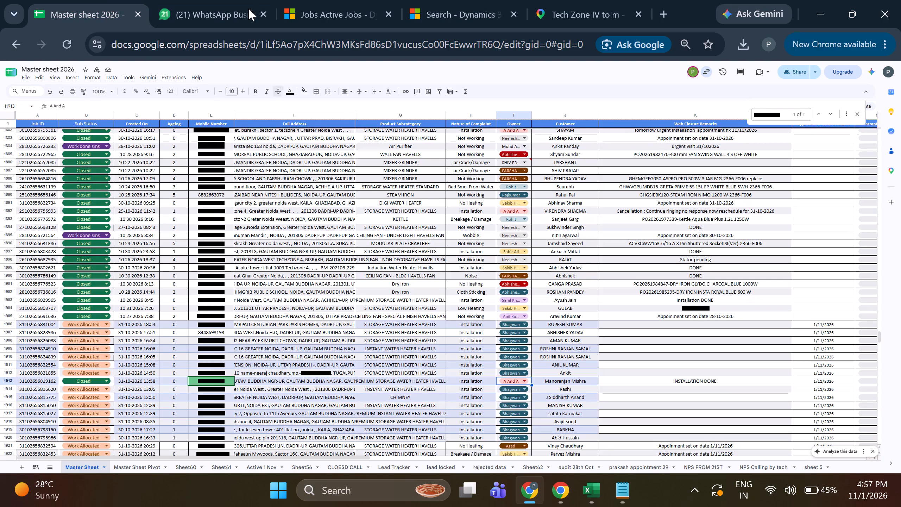
left_click(429, 0)
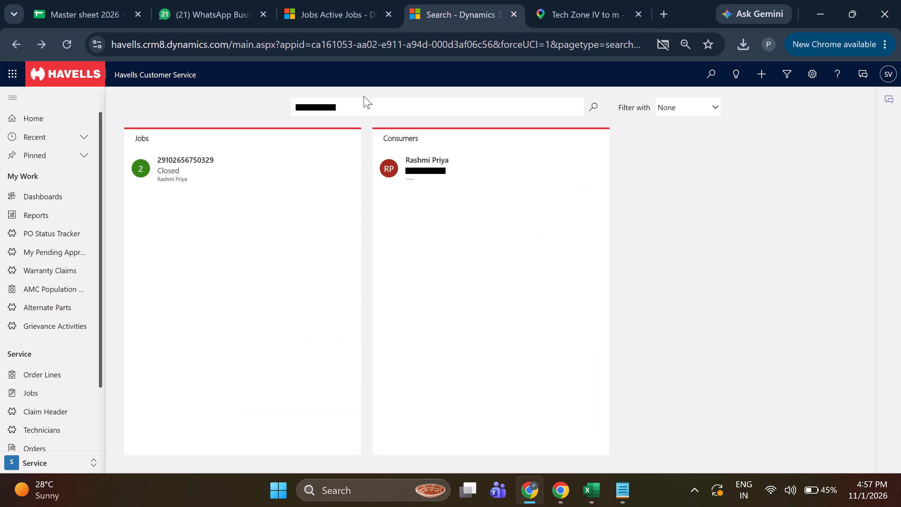
double_click(357, 102)
key("ctrl+c")
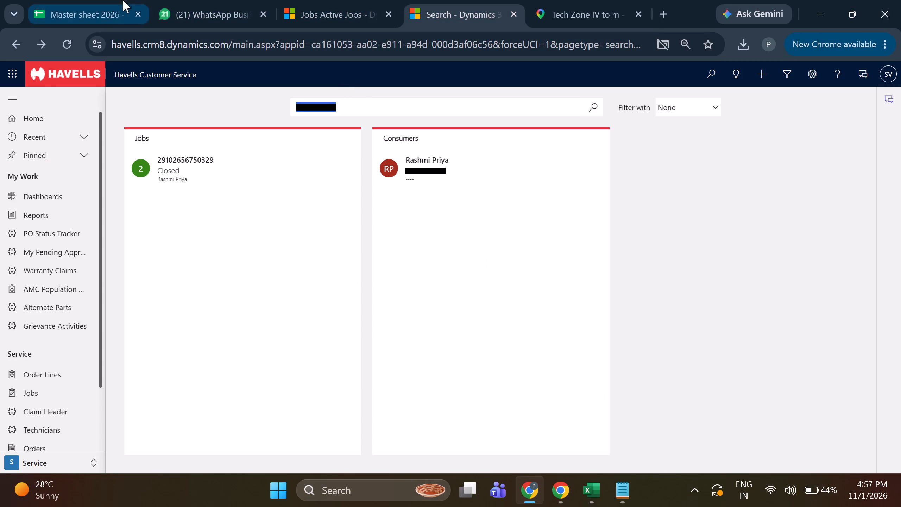
left_click(123, 0)
double_click(778, 115)
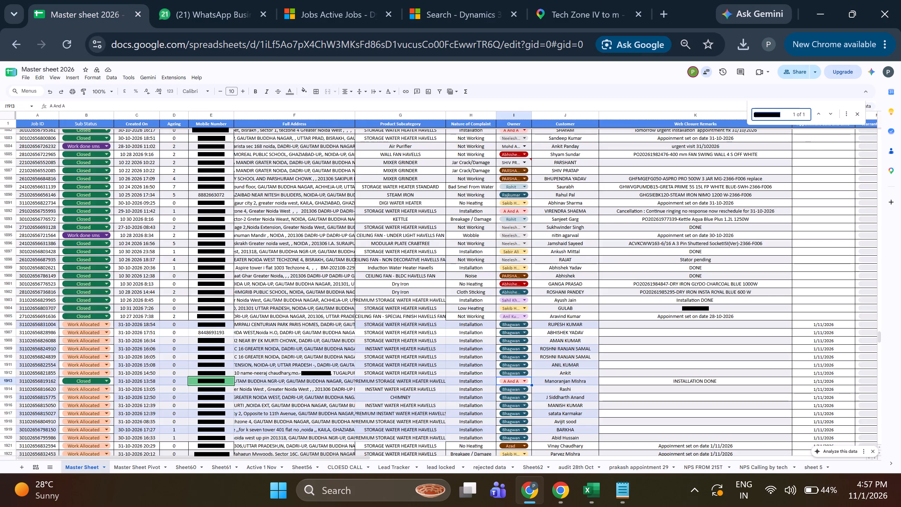
key("ctrl+v")
key("space")
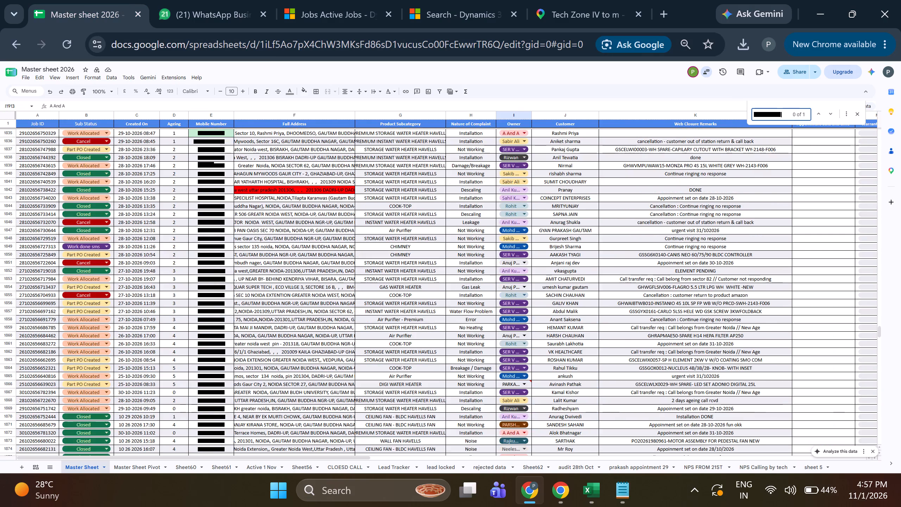
key("Left")
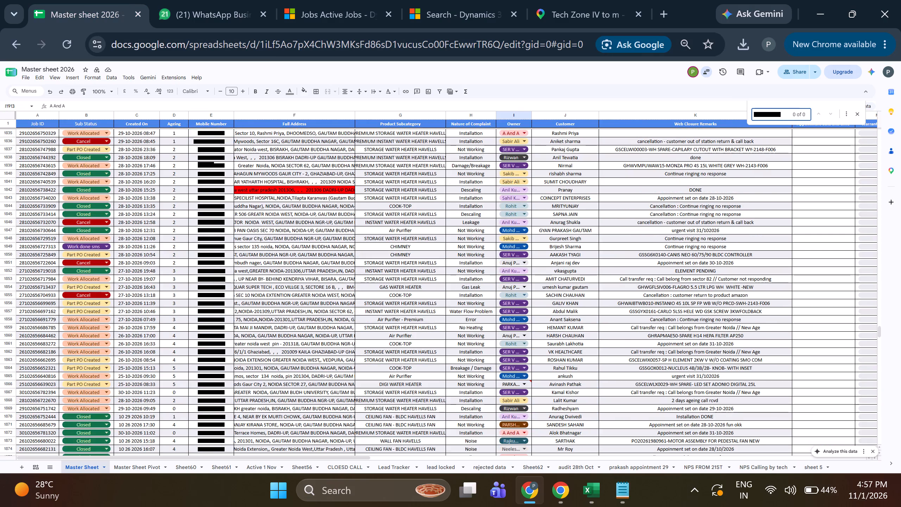
key("ctrl+z")
key("ctrl+z")
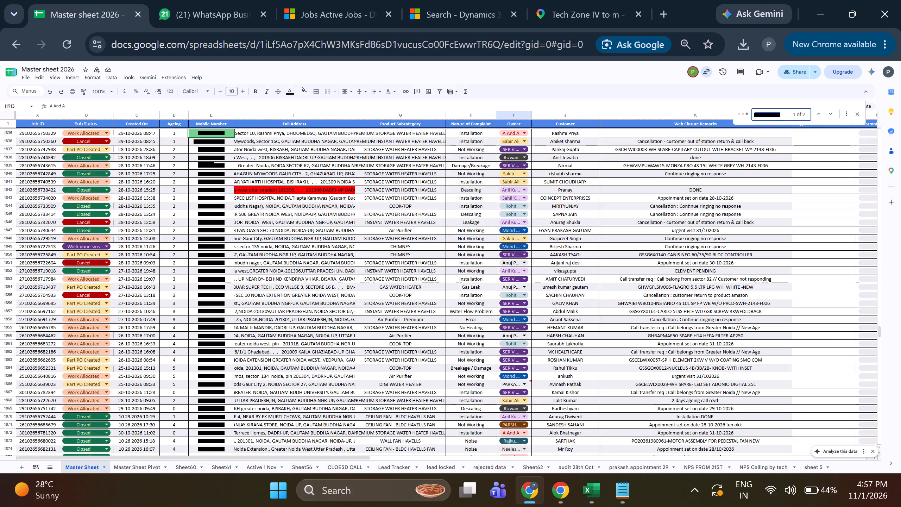
key("ctrl+v")
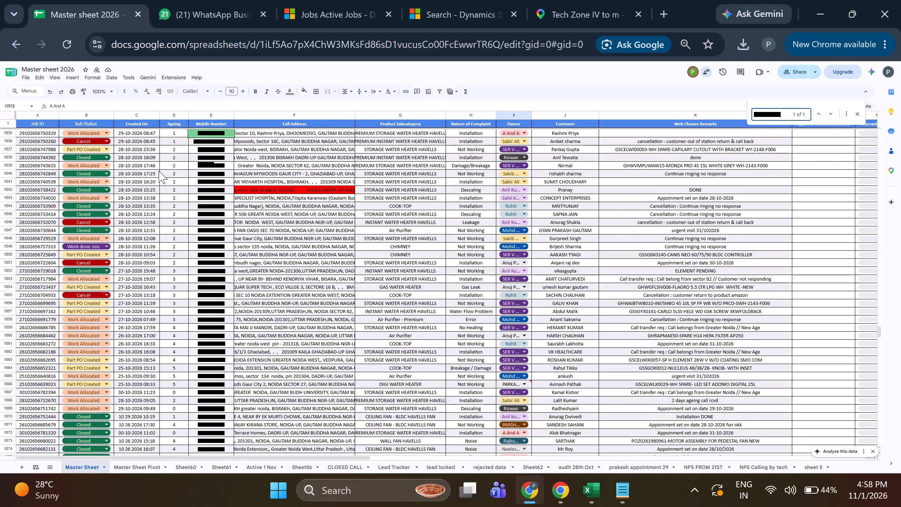
scroll(159, 171, "up", 1)
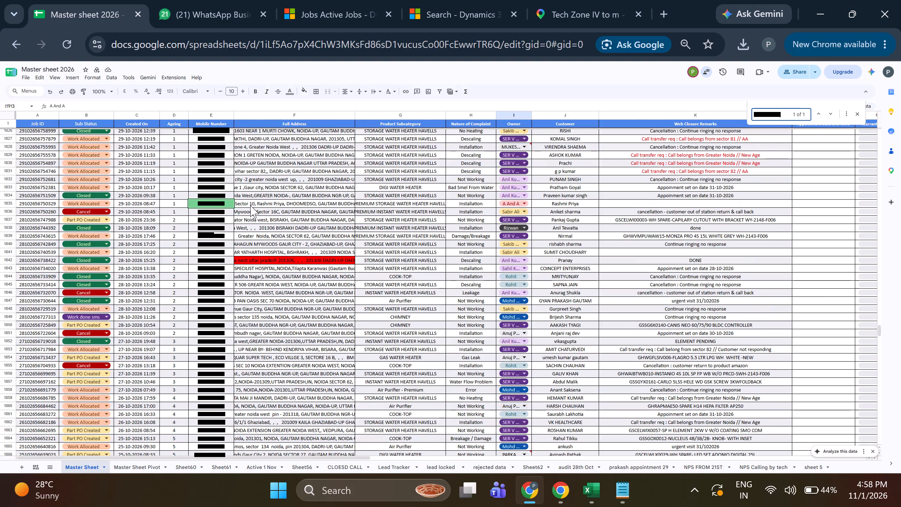
left_click(250, 205)
left_click(628, 202)
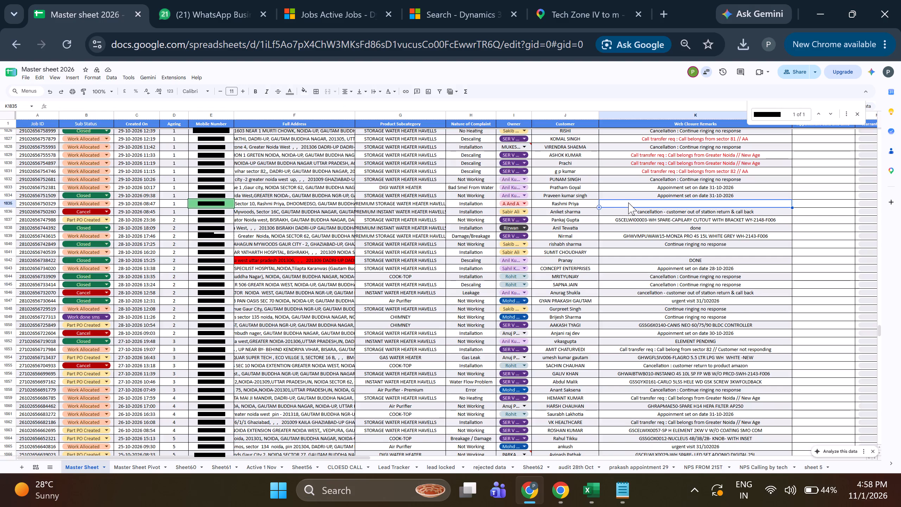
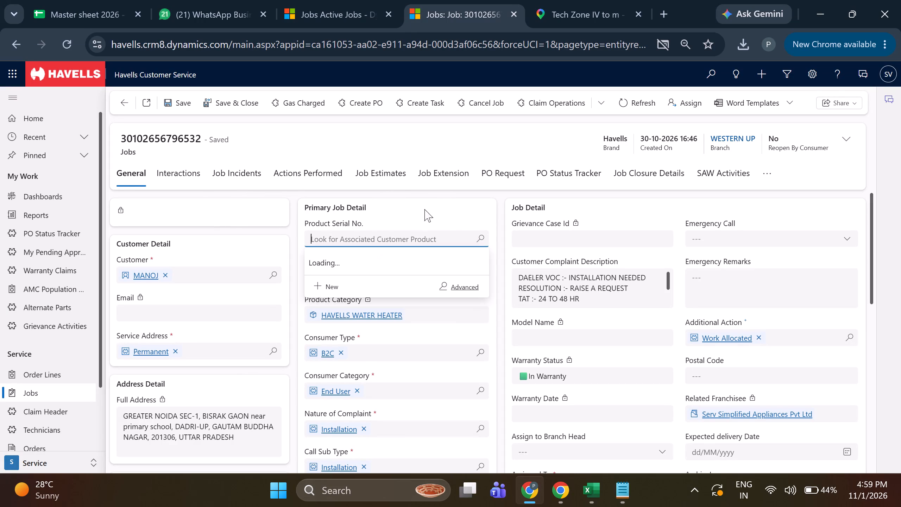
left_click(182, 185)
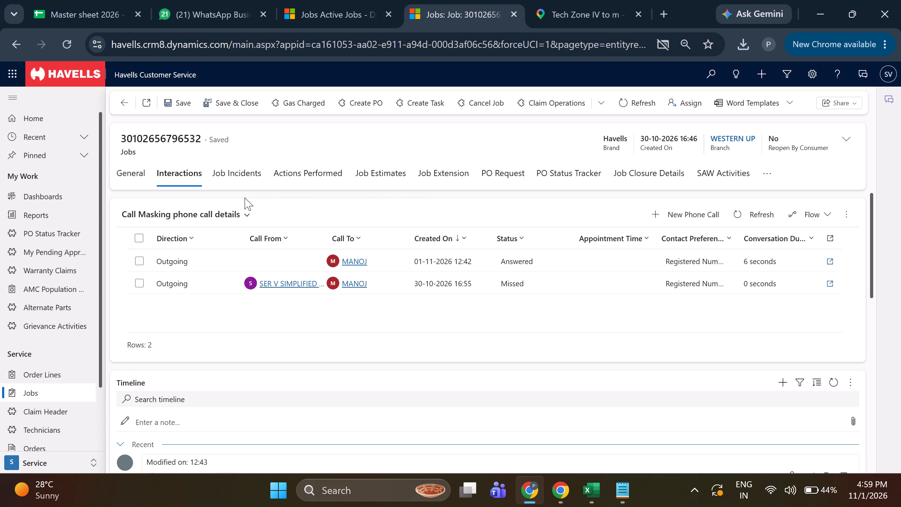
left_click(230, 178)
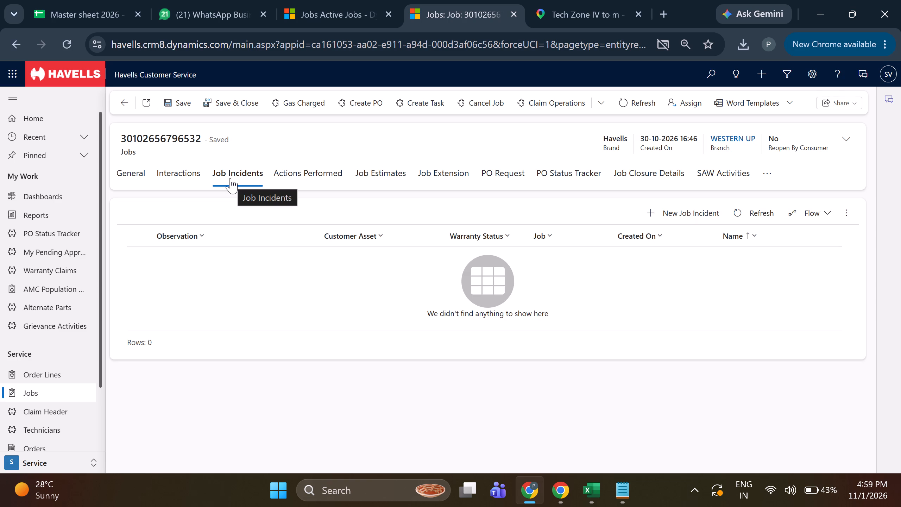
left_click(690, 207)
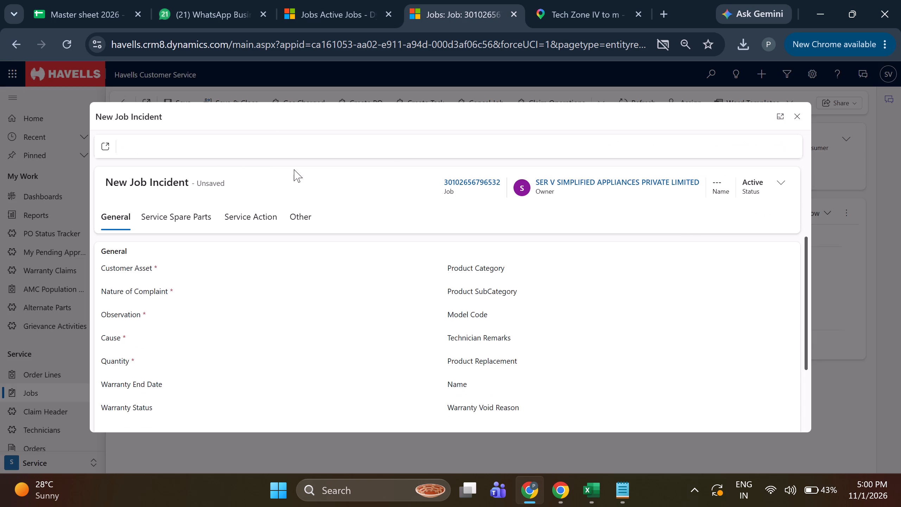
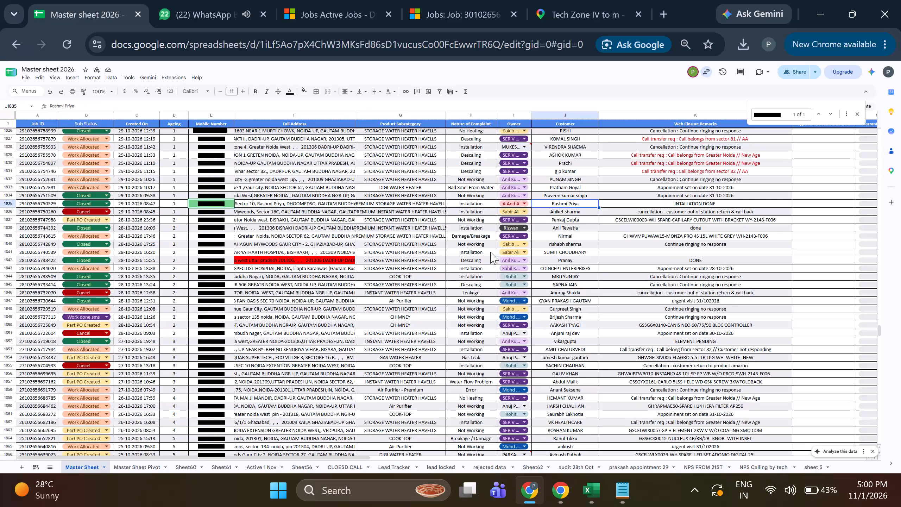
key("Right")
key("Right")
key("Right")
key("Right")
key("Right")
key("Right")
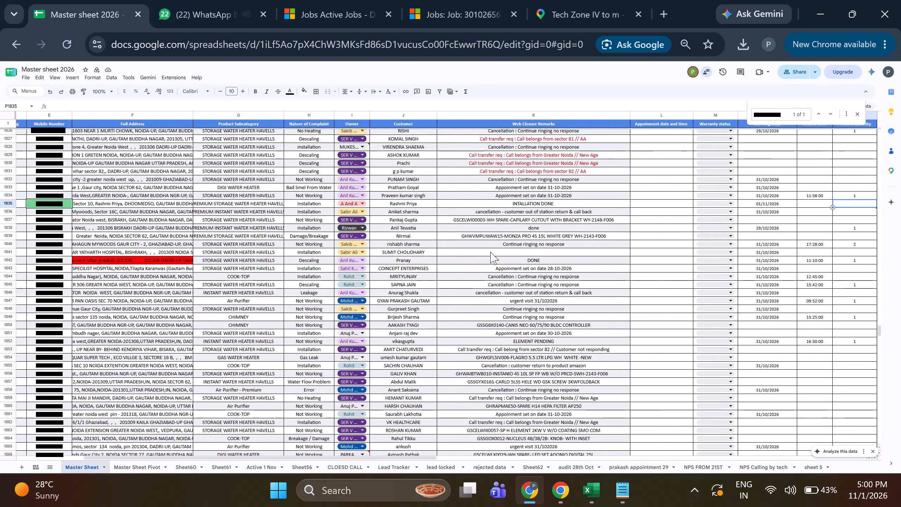
key("Right")
key("Right")
key("Right")
key("Left")
key("Left")
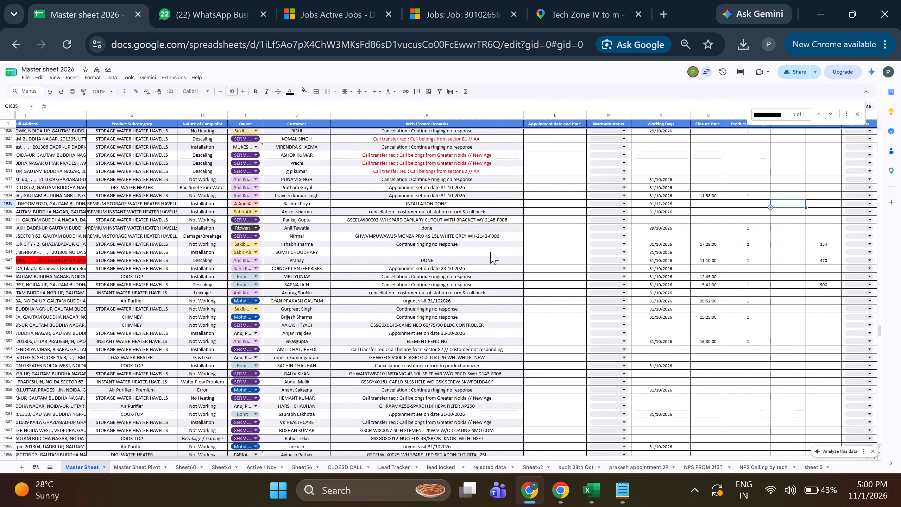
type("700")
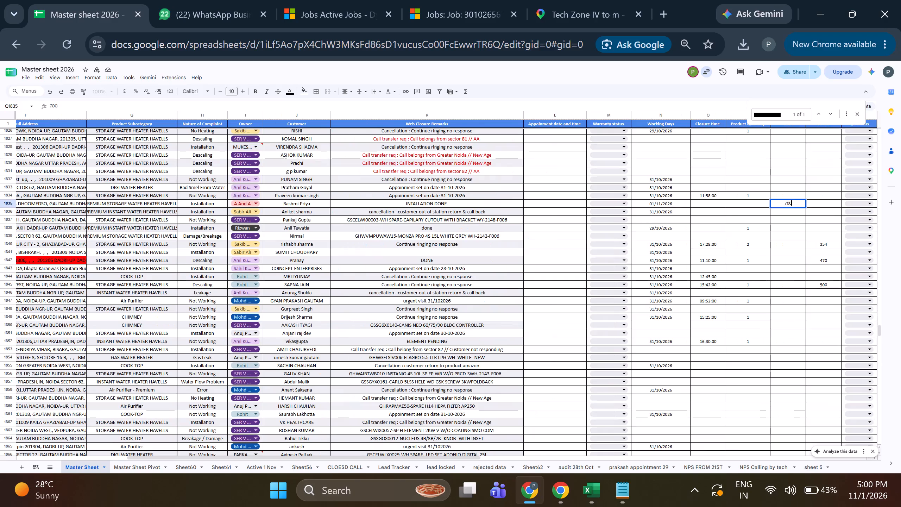
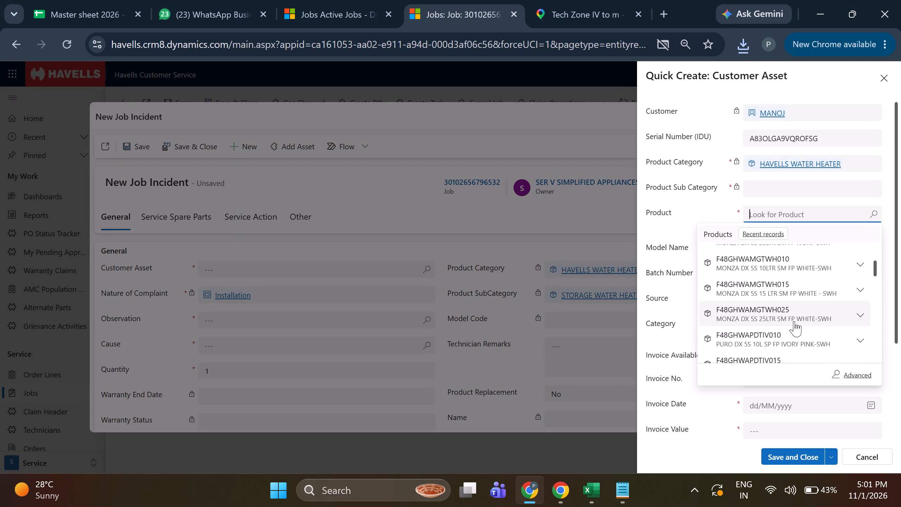
Set the new customer asset's product to F48GHWAMGTWH025 and proceed to its invoice details.
scroll(800, 312, "down", 3)
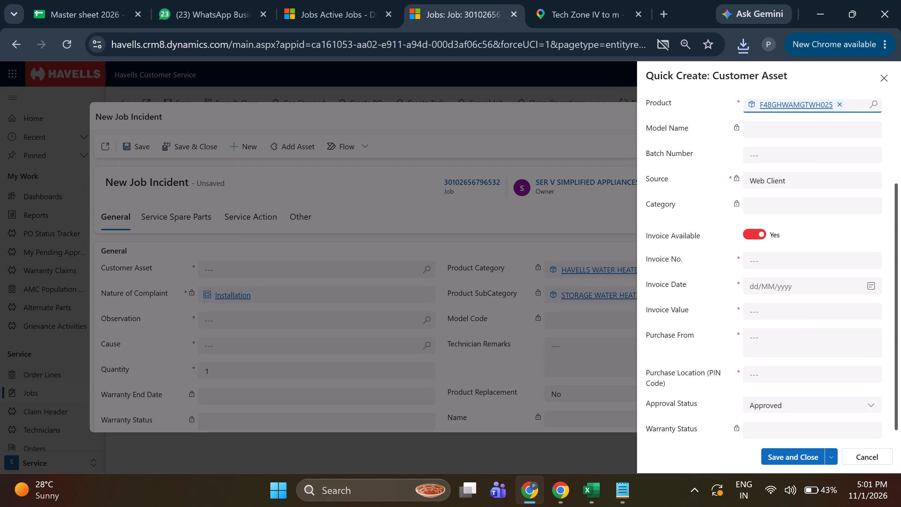
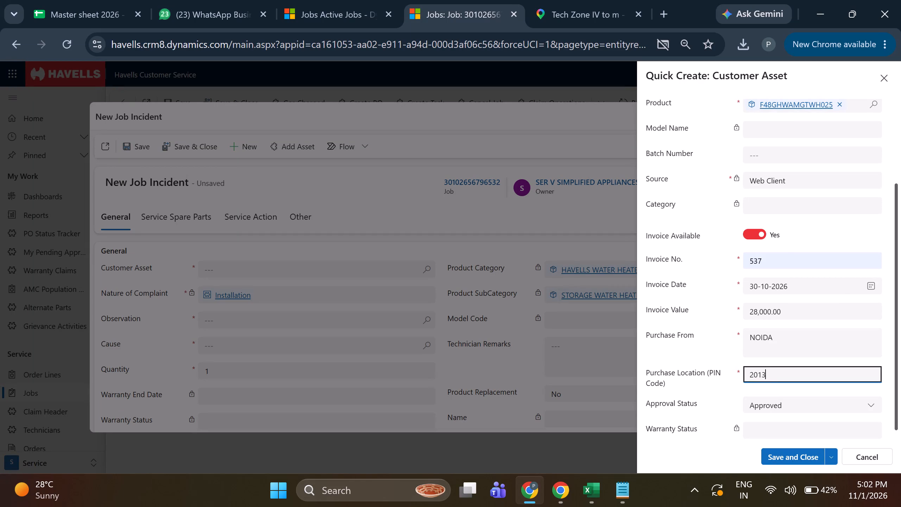
Complete the purchase location PIN code as 201301 and save the new customer asset.
type("10")
key("BackSpace")
key("BackSpace")
type("01")
key("ctrl+s")
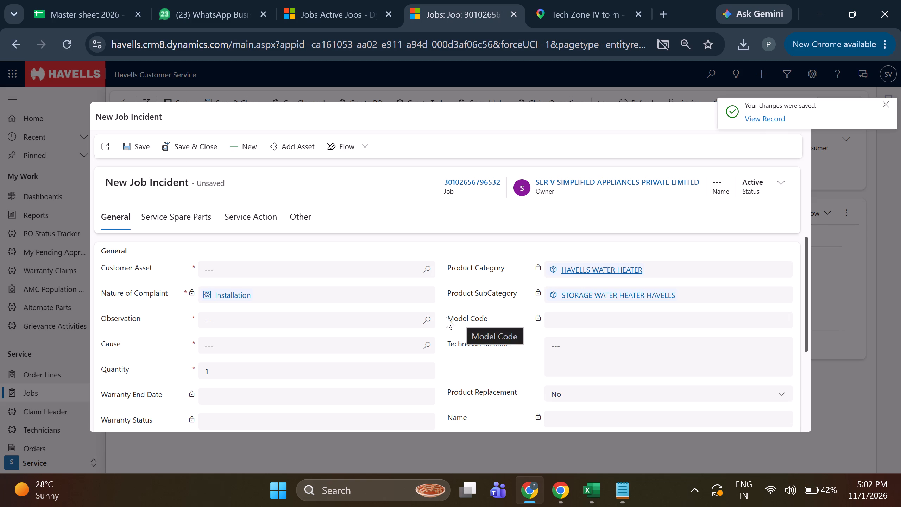
left_click(430, 271)
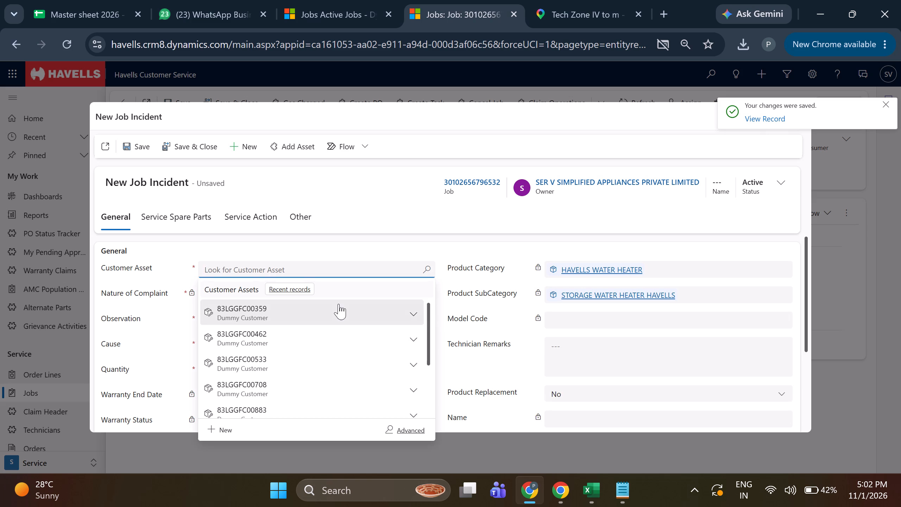
scroll(367, 370, "down", 5)
left_click(360, 399)
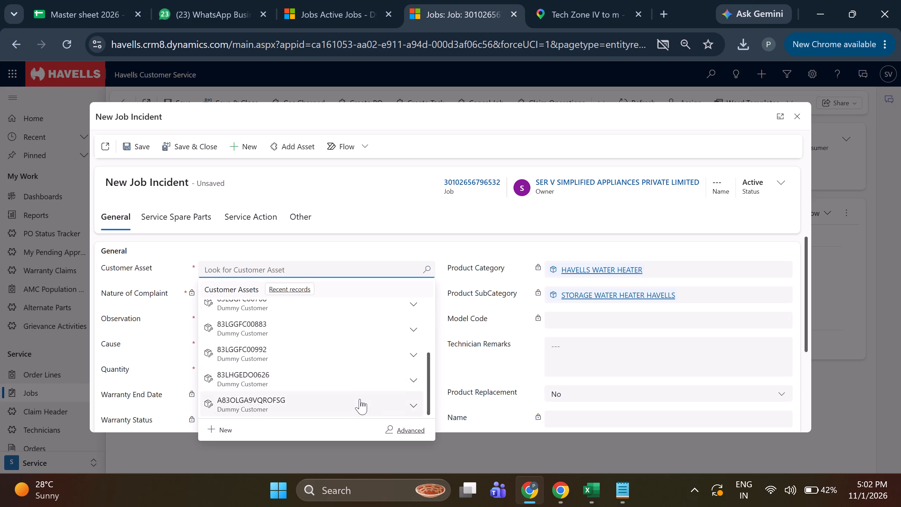
left_click(423, 319)
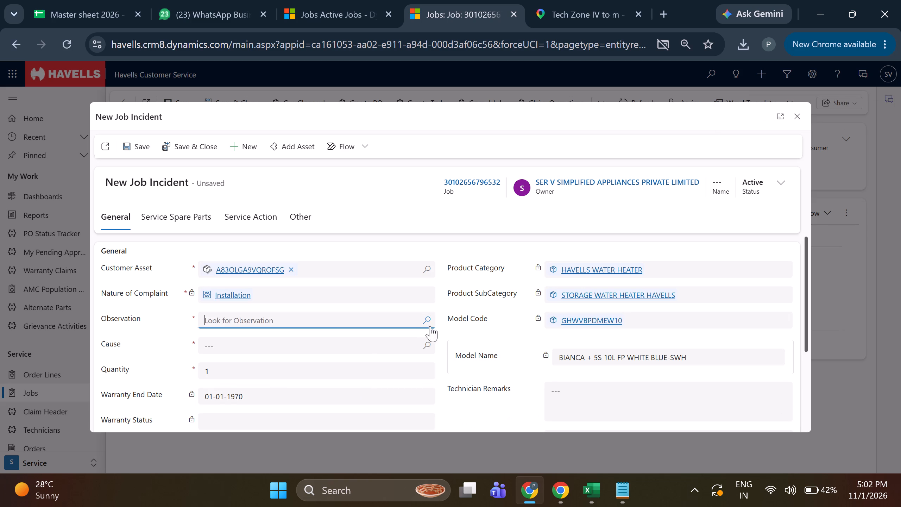
left_click(252, 252)
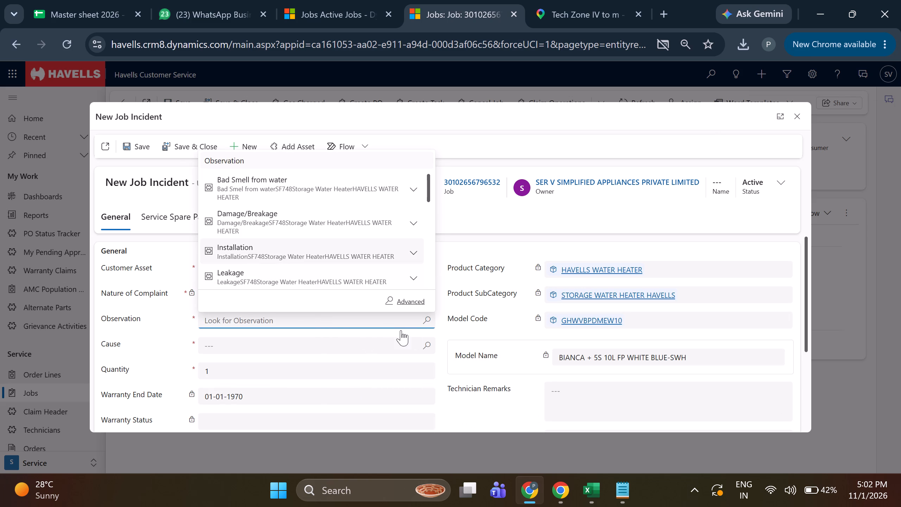
left_click(425, 342)
left_click(286, 306)
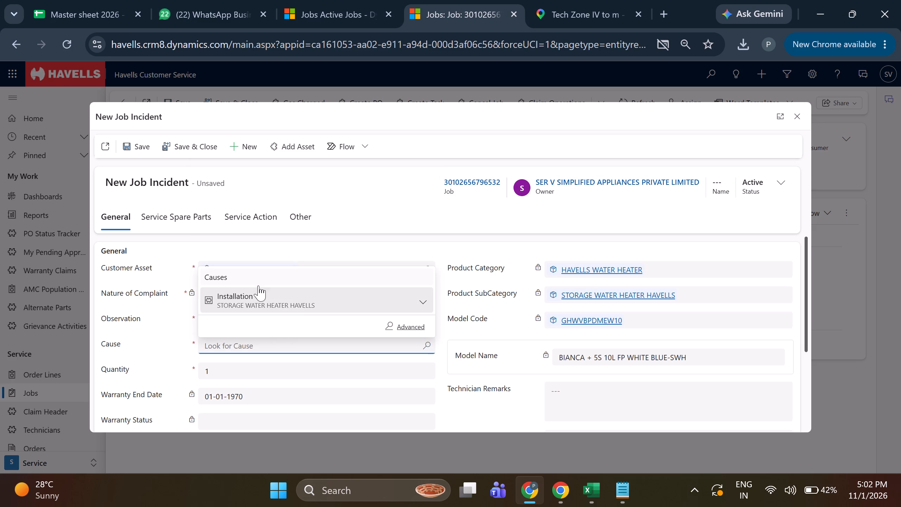
left_click(133, 146)
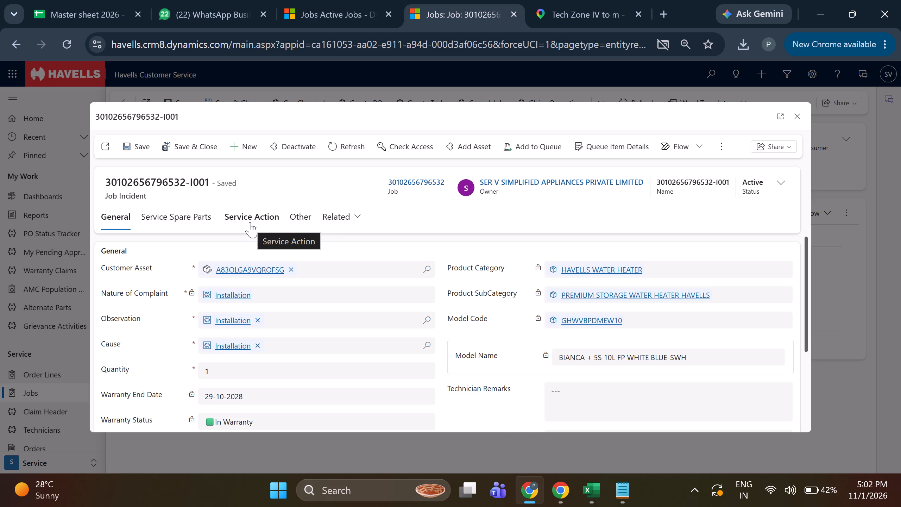
Set Mark Used to Used for the incident's Installation Done service action, and save and close that record.
left_click(250, 222)
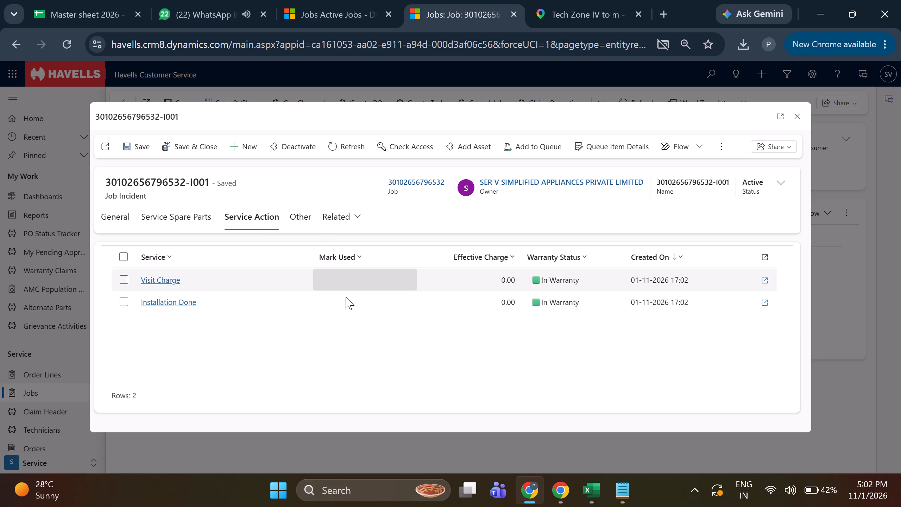
double_click(363, 302)
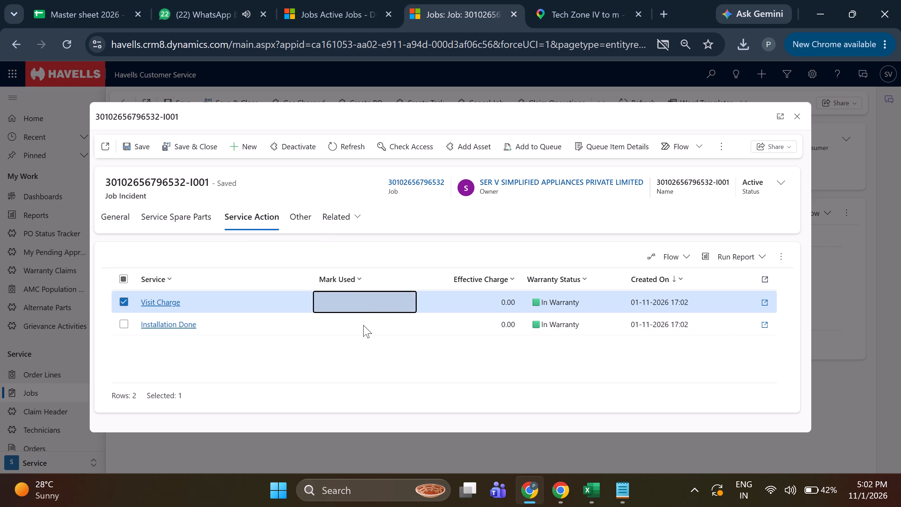
triple_click(365, 325)
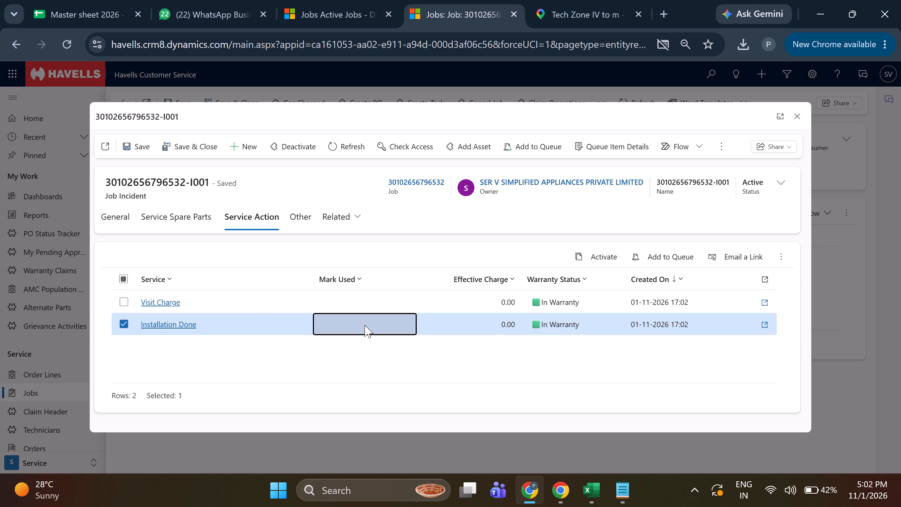
double_click(365, 325)
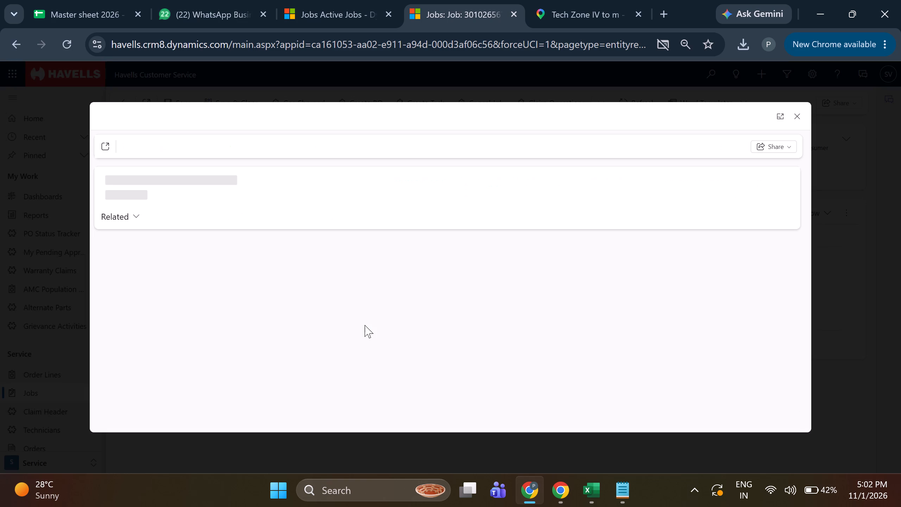
left_click(478, 209)
left_click(539, 239)
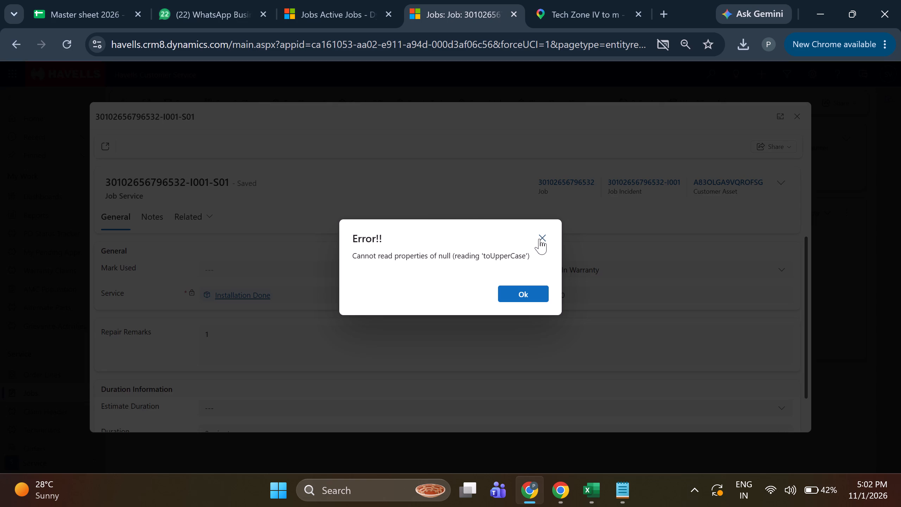
left_click(543, 240)
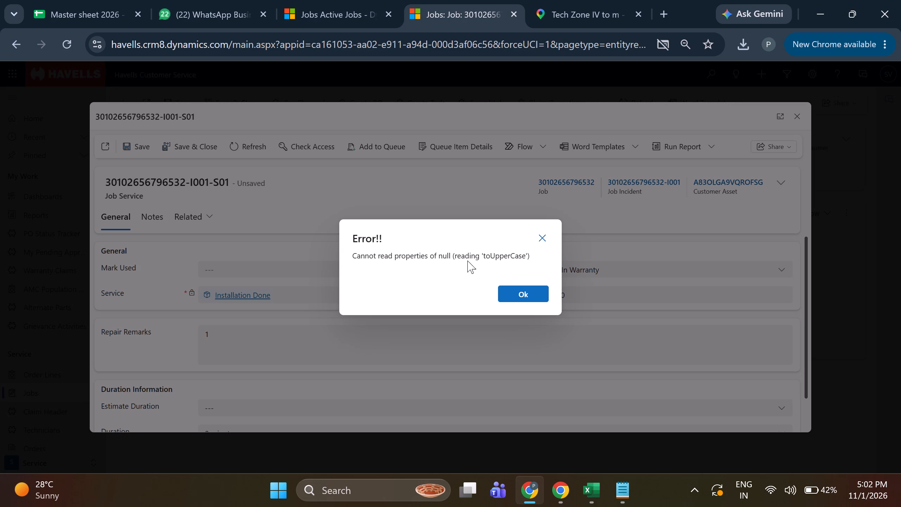
left_click(416, 276)
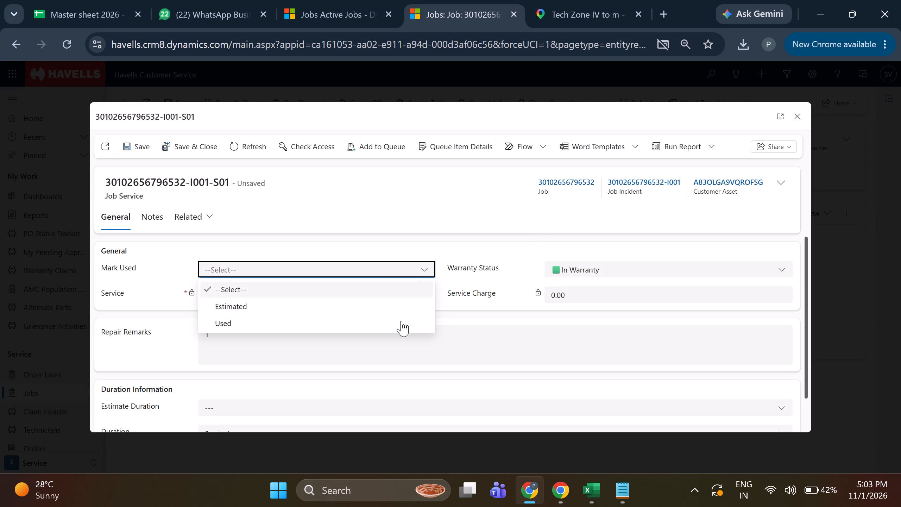
left_click(401, 321)
left_click(178, 144)
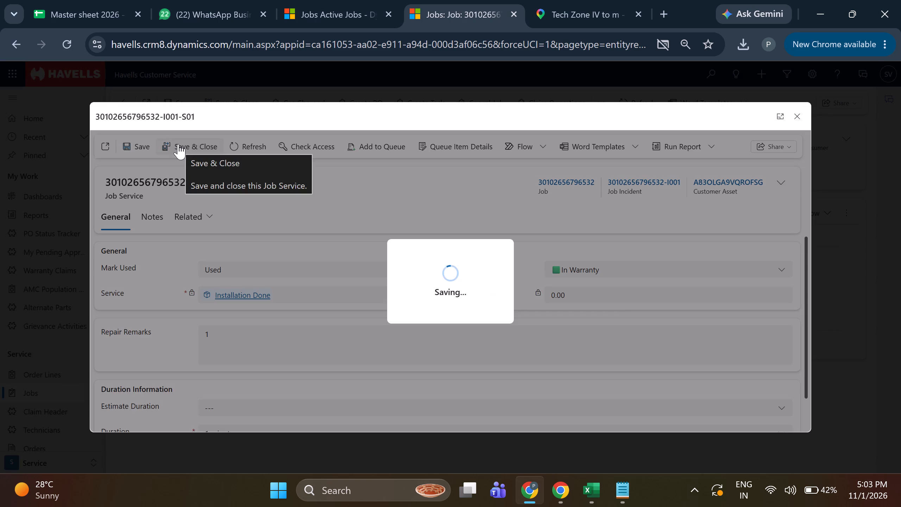
Set Mark Used to Used for the incident's Visit Charge service action, and save and close the record.
left_click(201, 149)
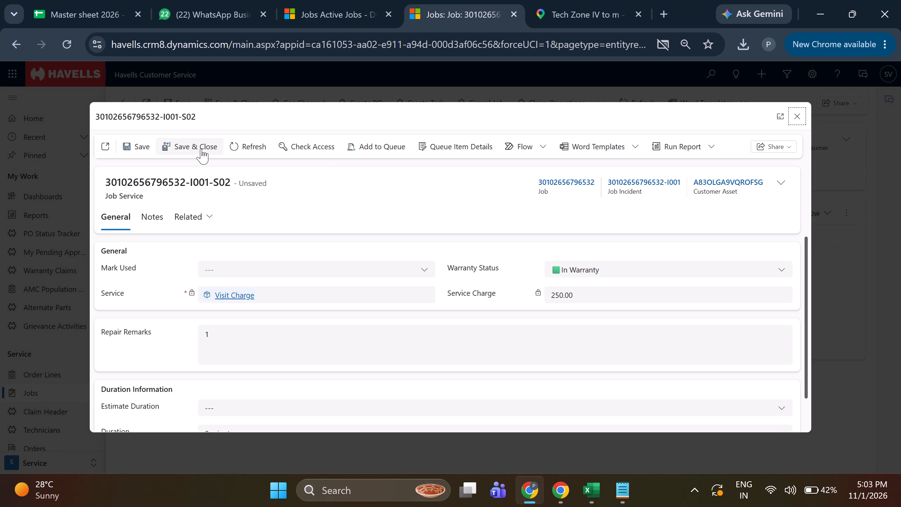
left_click(403, 269)
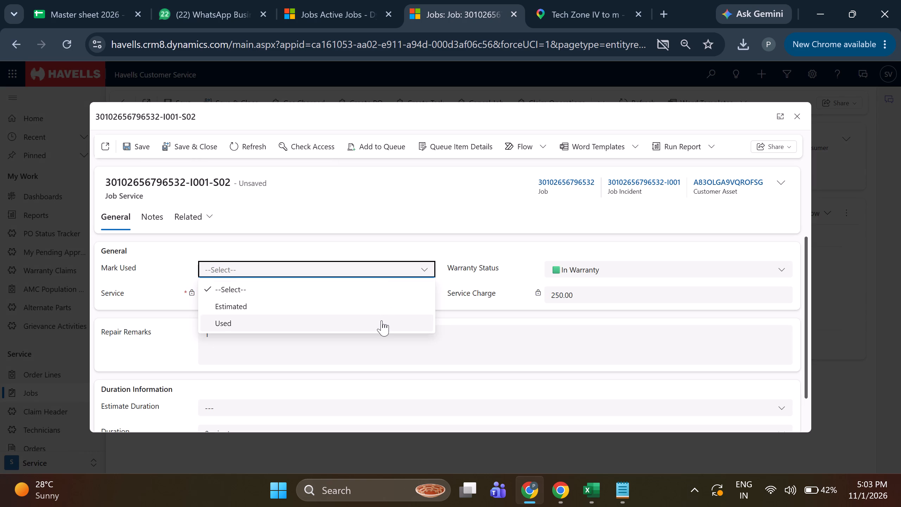
left_click(382, 320)
left_click(176, 150)
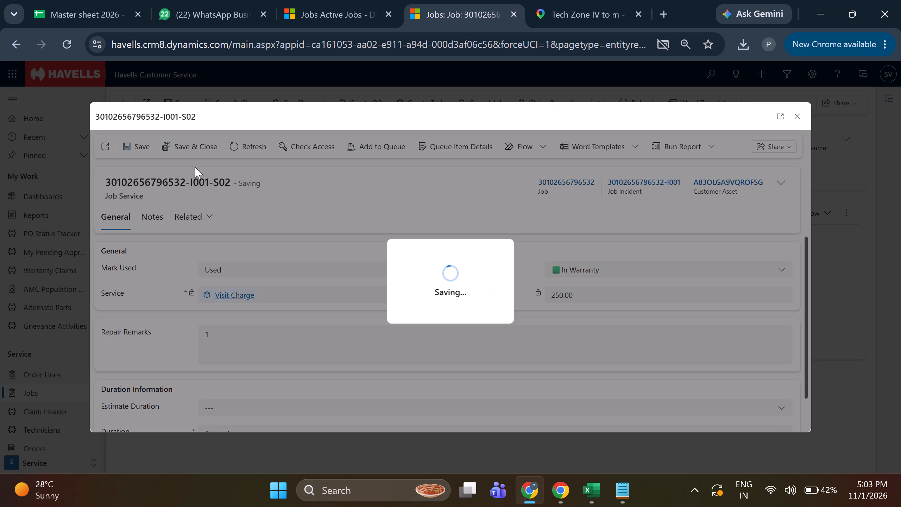
left_click(193, 146)
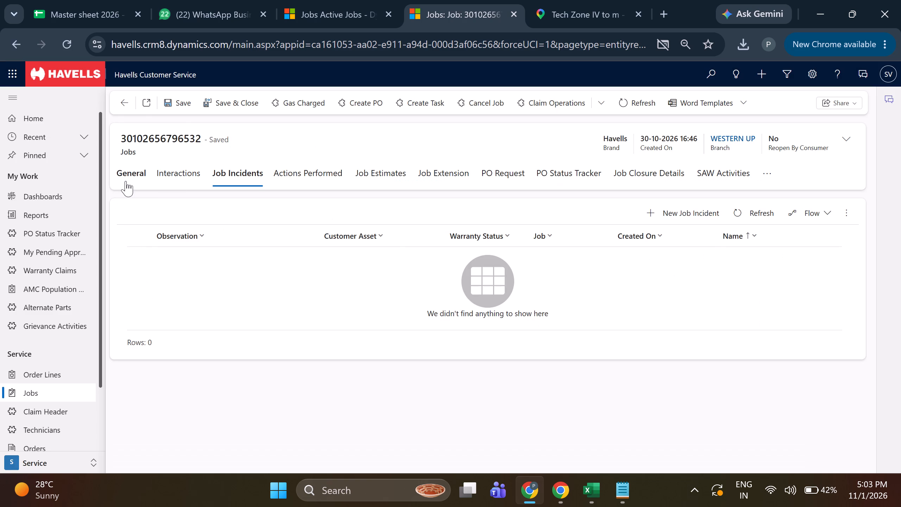
left_click(508, 293)
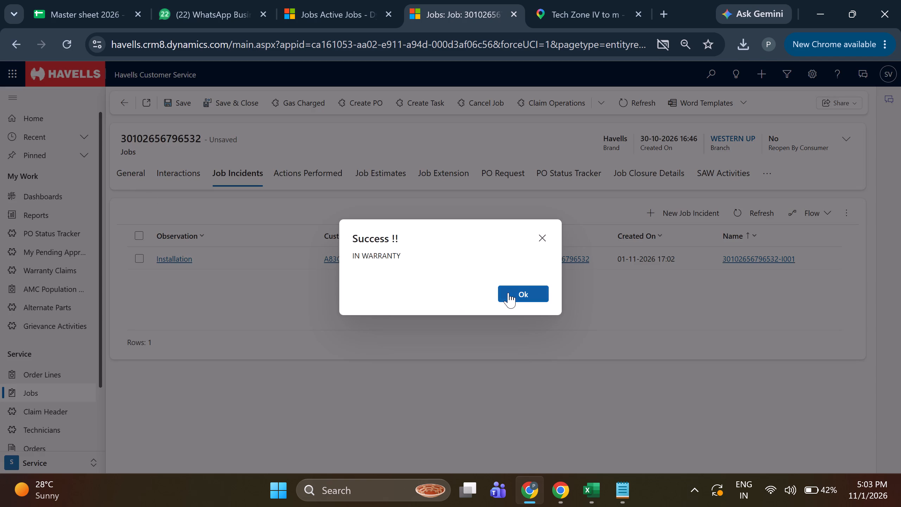
Open the customer asset linked to the job's Installation incident.
left_click(348, 262)
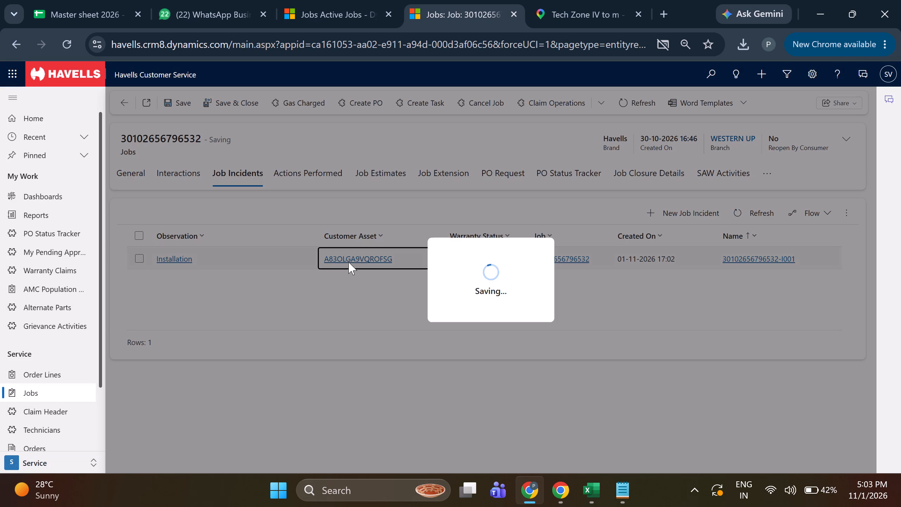
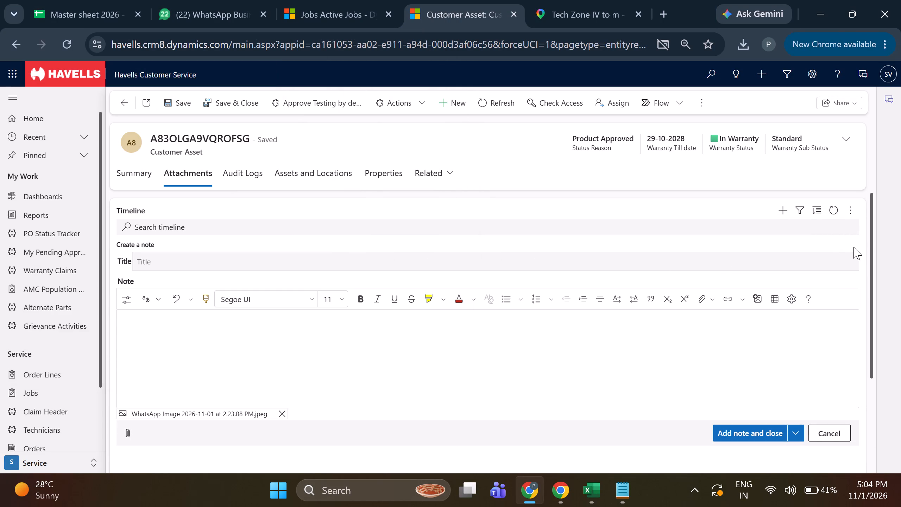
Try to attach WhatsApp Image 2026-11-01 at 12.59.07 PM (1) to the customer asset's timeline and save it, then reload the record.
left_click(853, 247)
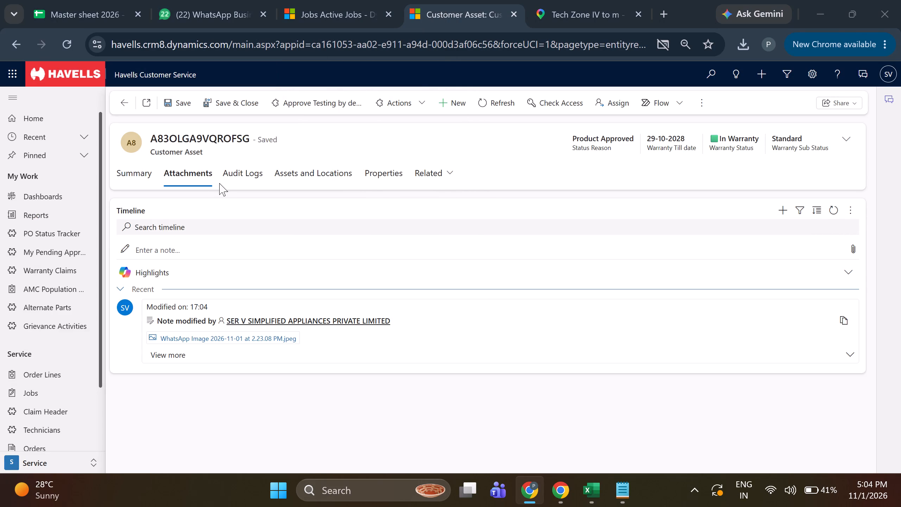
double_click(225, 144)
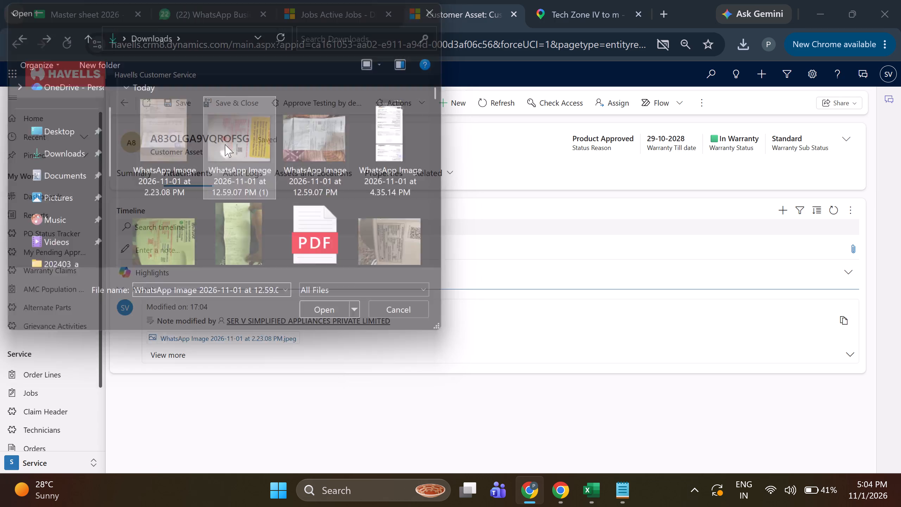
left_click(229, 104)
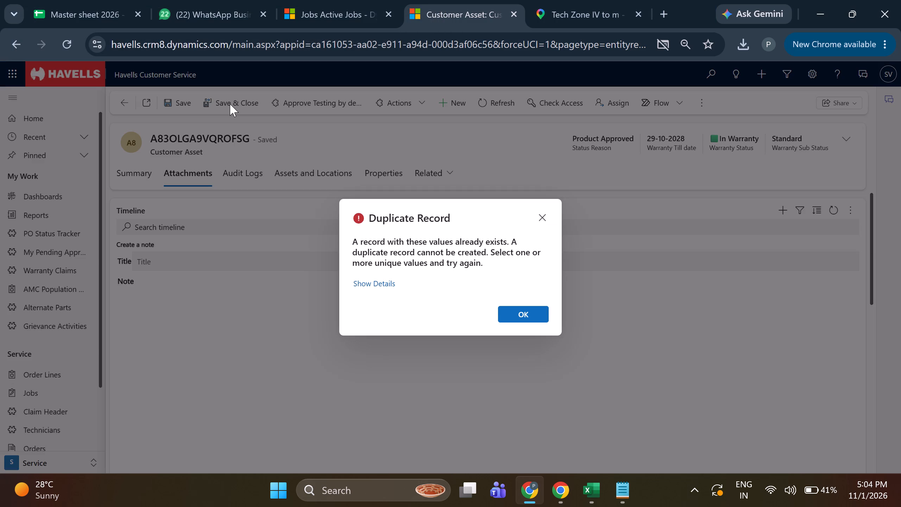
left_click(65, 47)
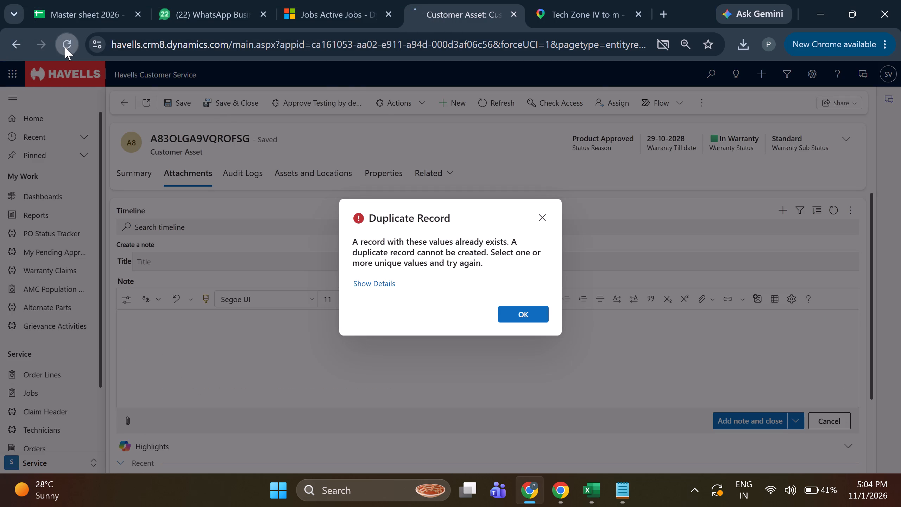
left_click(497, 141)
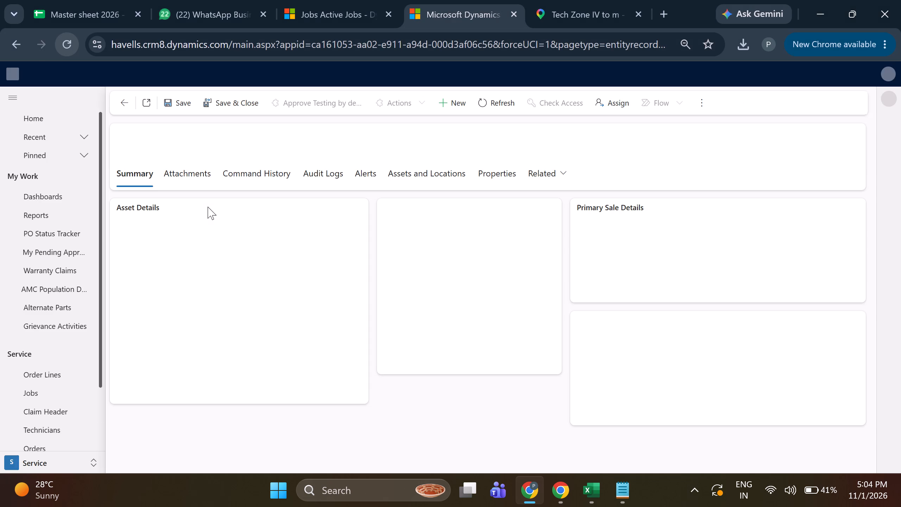
Open the Downloads file selection for a new attachment on the customer asset's timeline.
left_click(191, 168)
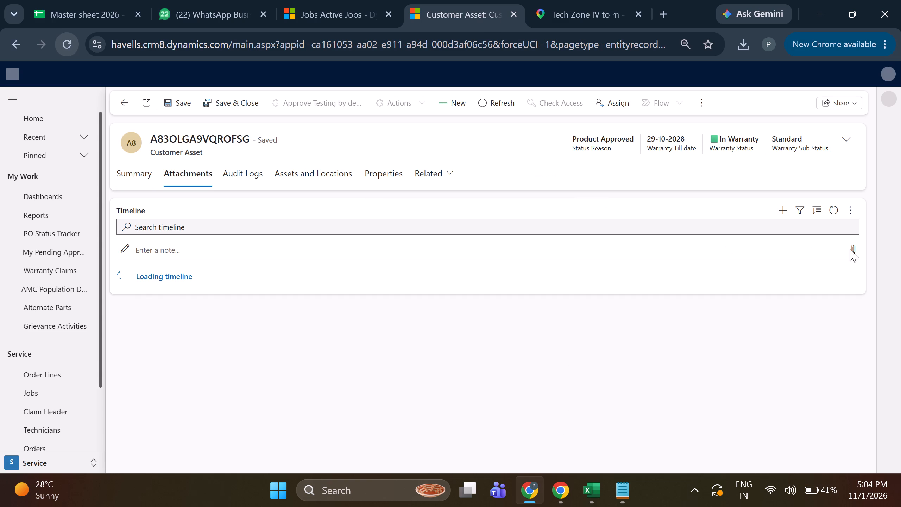
left_click(854, 253)
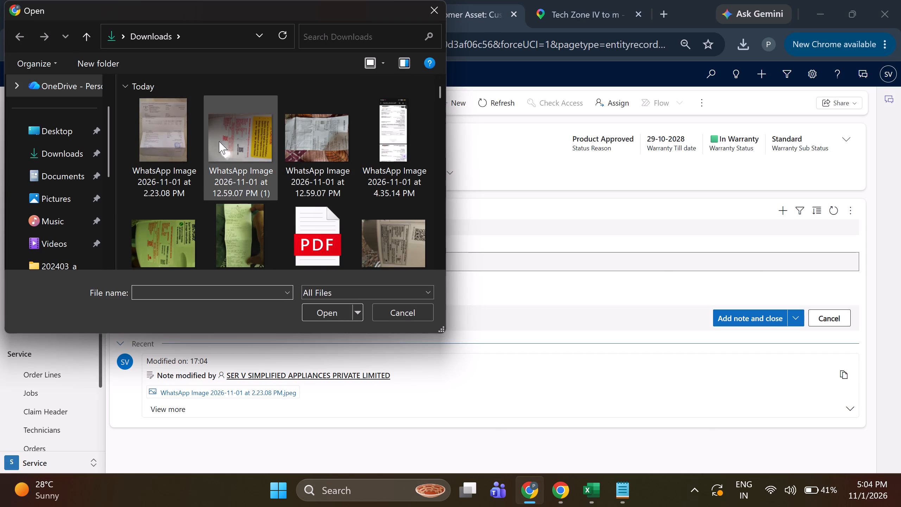
Choose WhatsApp Image 2026-11-01 at 12.59.07 PM (1) as the attachment for the customer asset's note, and save and close the asset.
double_click(240, 135)
left_click(218, 103)
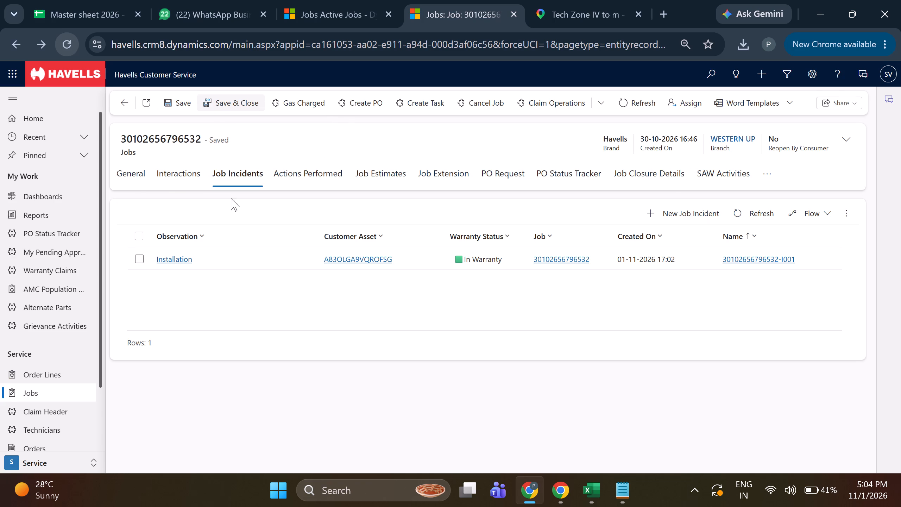
left_click(139, 197)
left_click(137, 192)
left_click(134, 183)
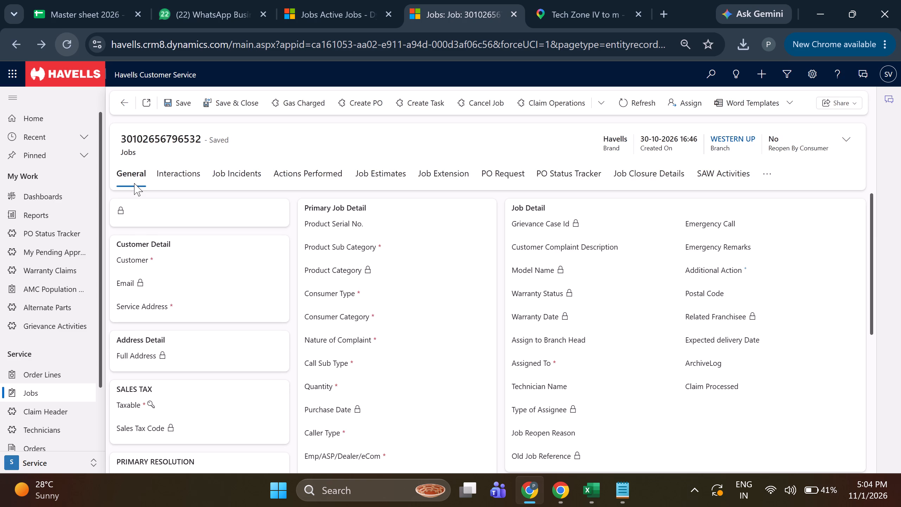
scroll(454, 316, "down", 1)
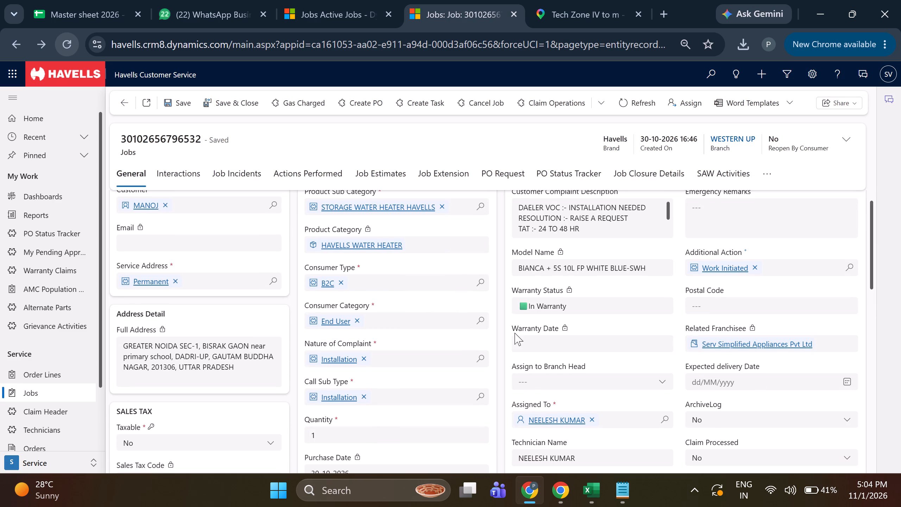
left_click(669, 419)
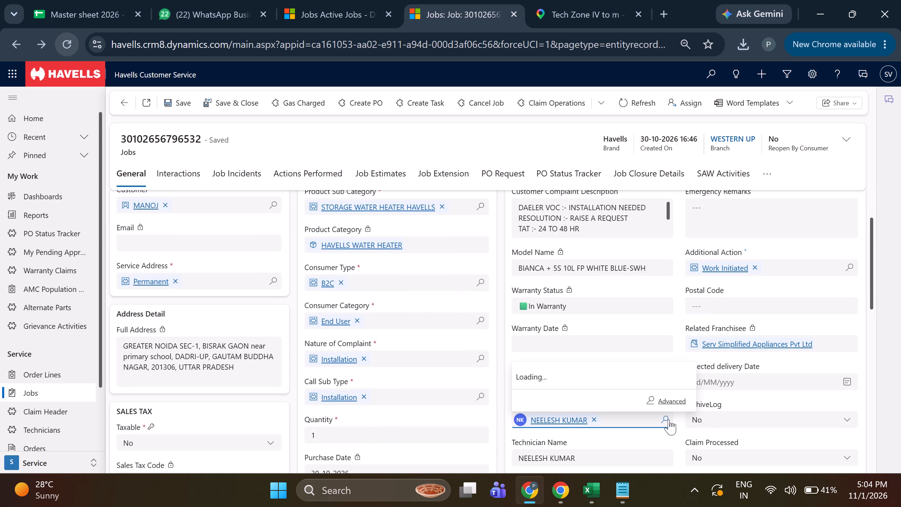
scroll(588, 367, "down", 3)
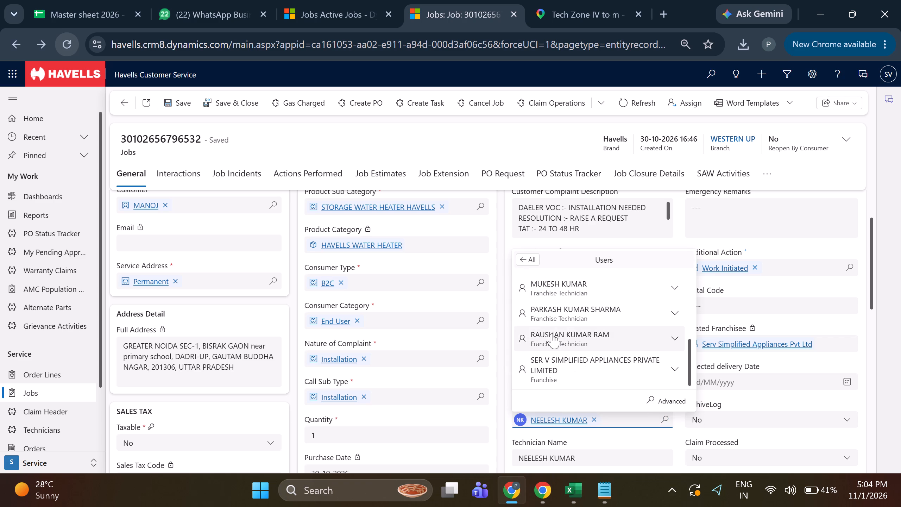
left_click(557, 310)
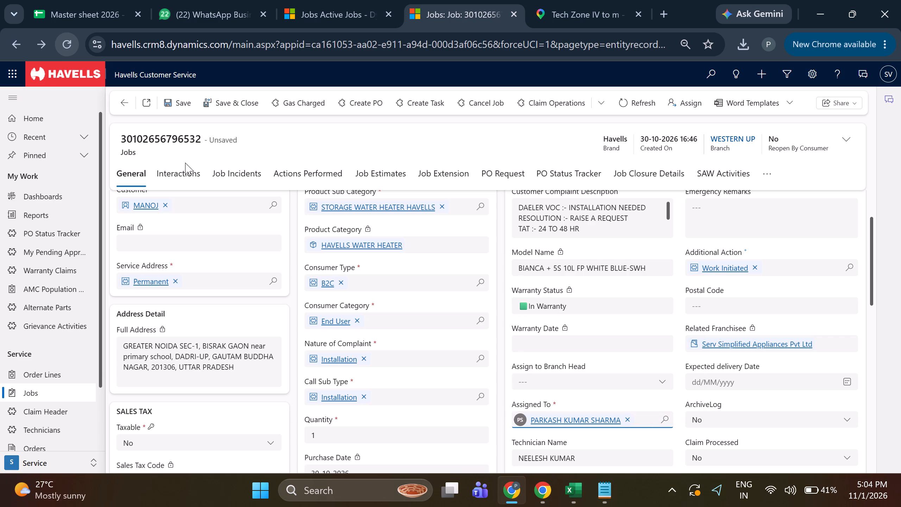
left_click(182, 106)
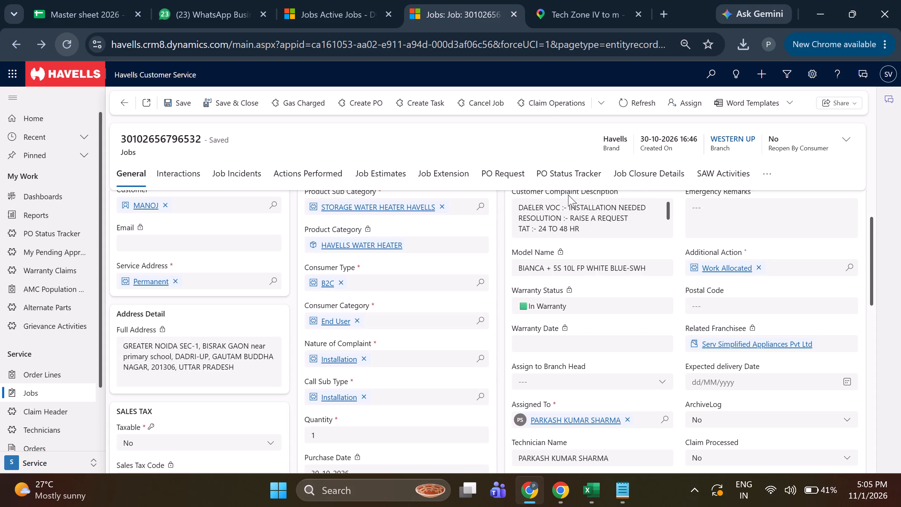
left_click(633, 181)
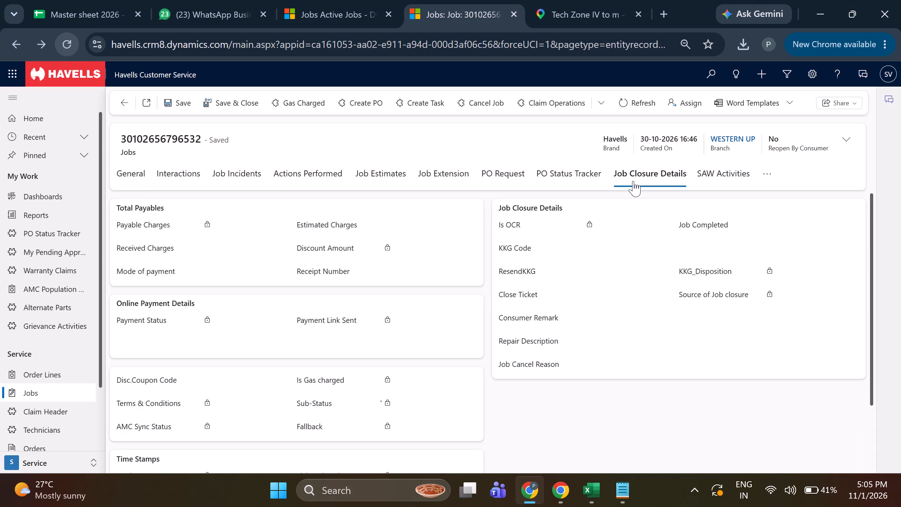
double_click(639, 326)
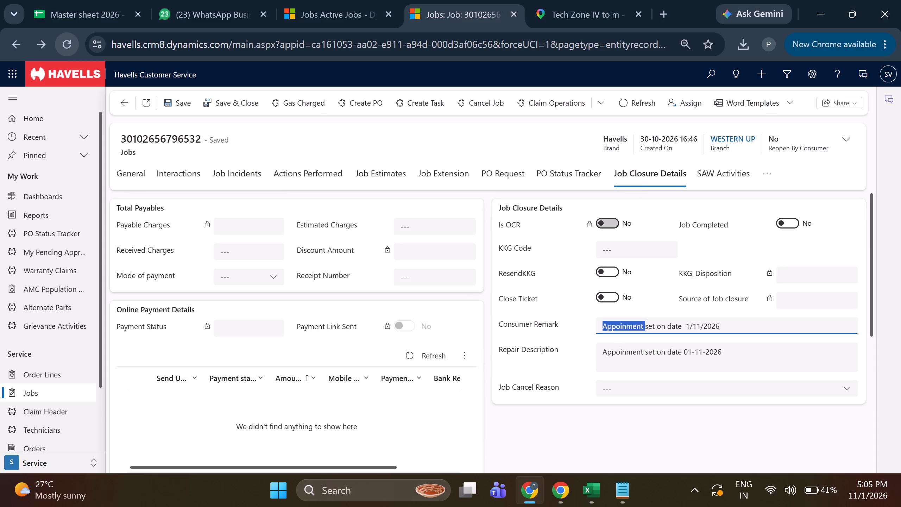
triple_click(639, 326)
key("BackSpace")
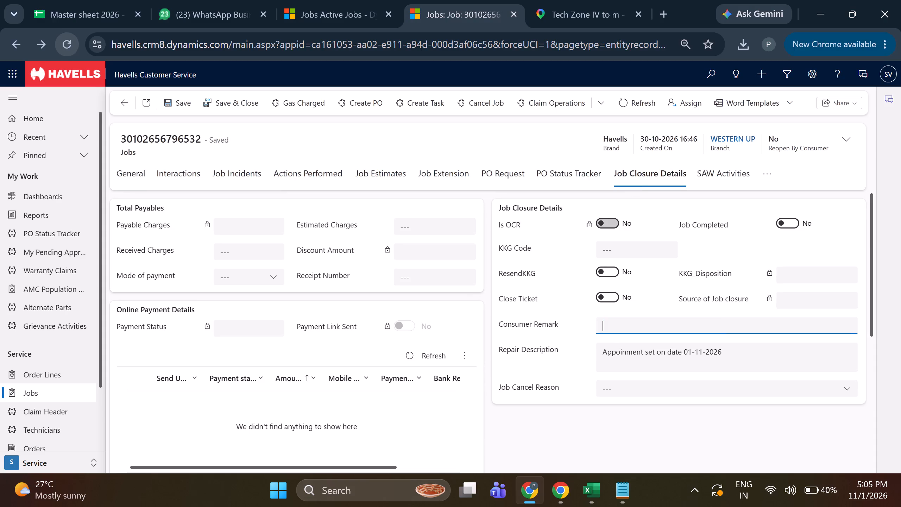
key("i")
left_click(693, 359)
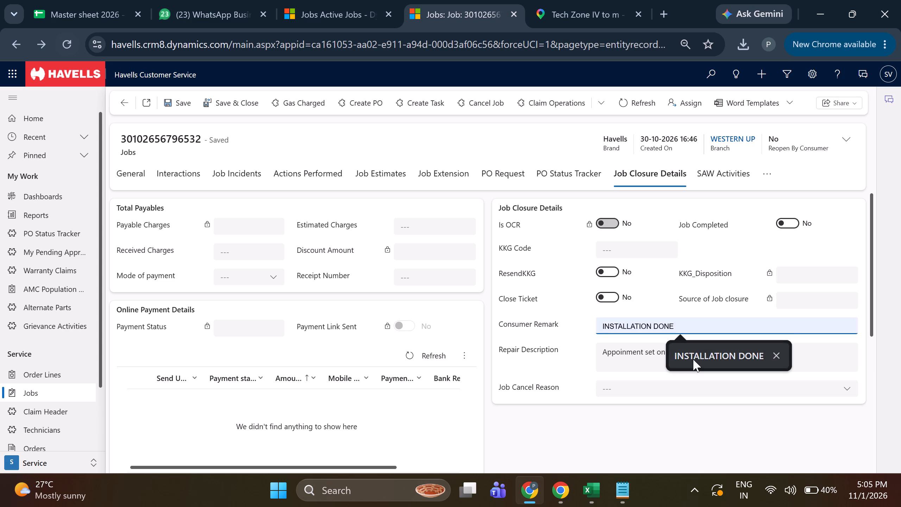
triple_click(709, 324)
key("ctrl+c")
triple_click(717, 345, "ctrl")
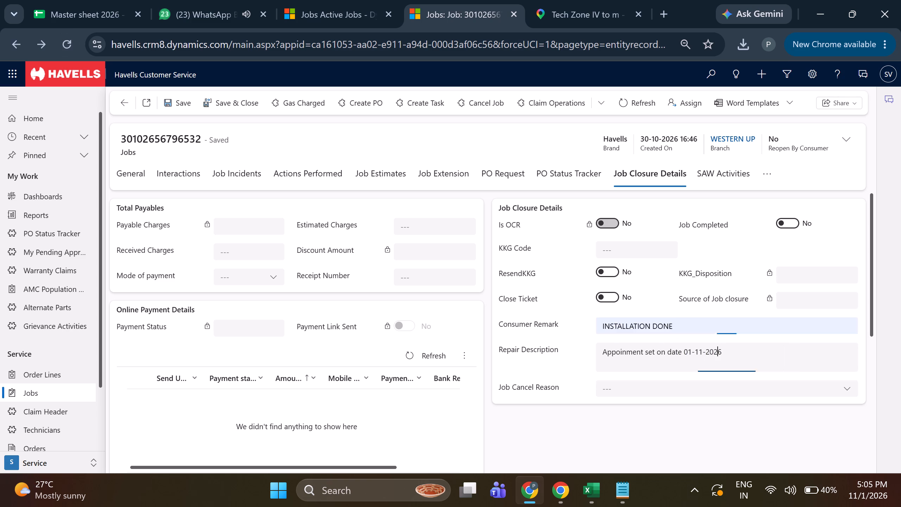
key("ctrl+v")
Set the quantity to 2 in the general details of the job.
left_click(130, 177)
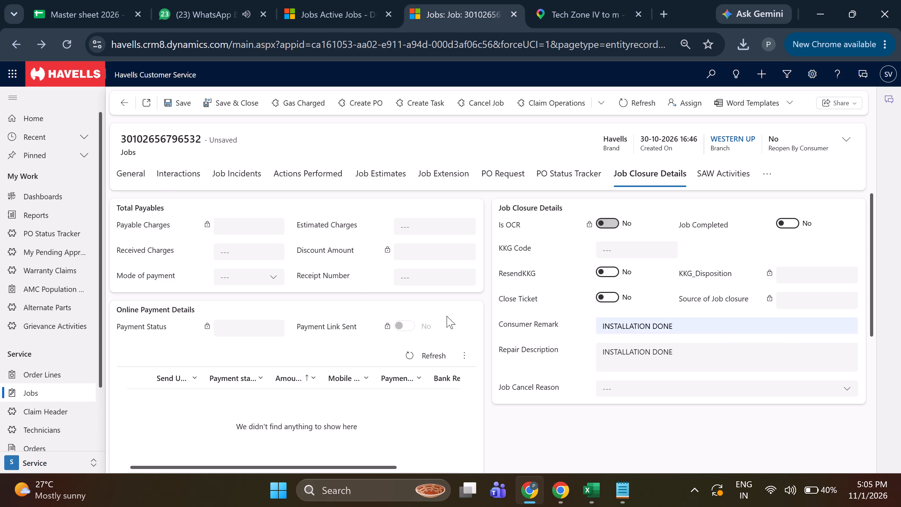
scroll(403, 370, "down", 2)
double_click(348, 360)
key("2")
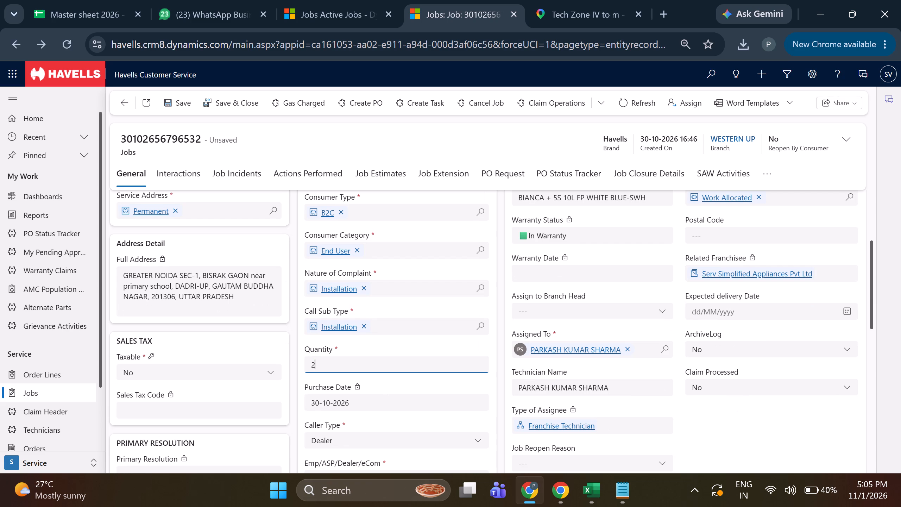
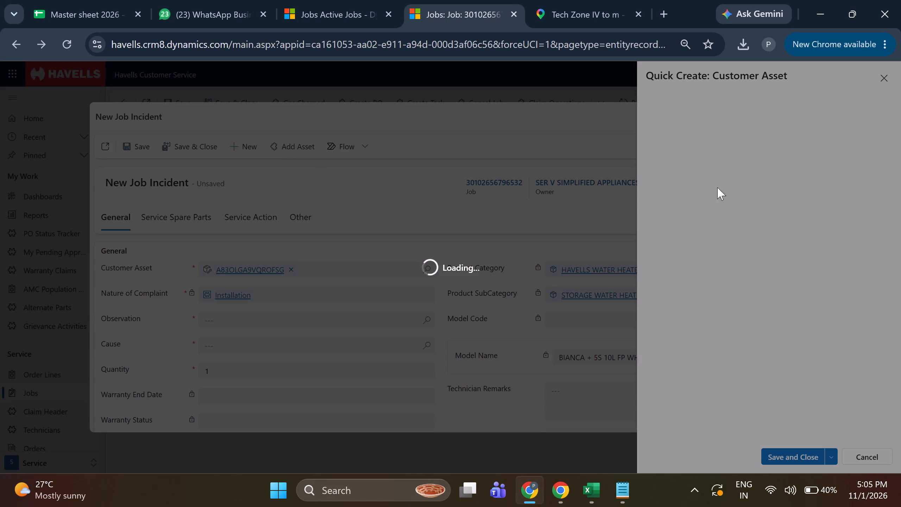
left_click(776, 136)
key("ctrl+v")
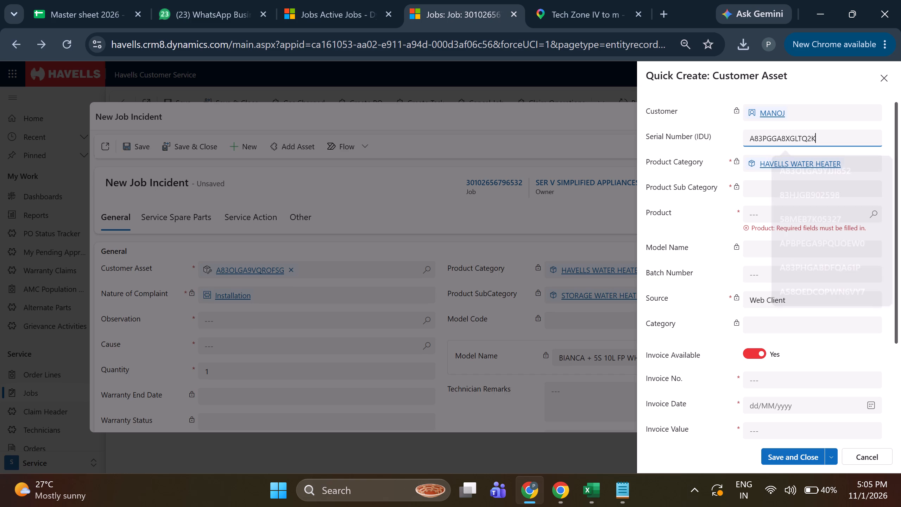
left_click(559, 236)
Open the product lookup for the new customer asset.
left_click(875, 208)
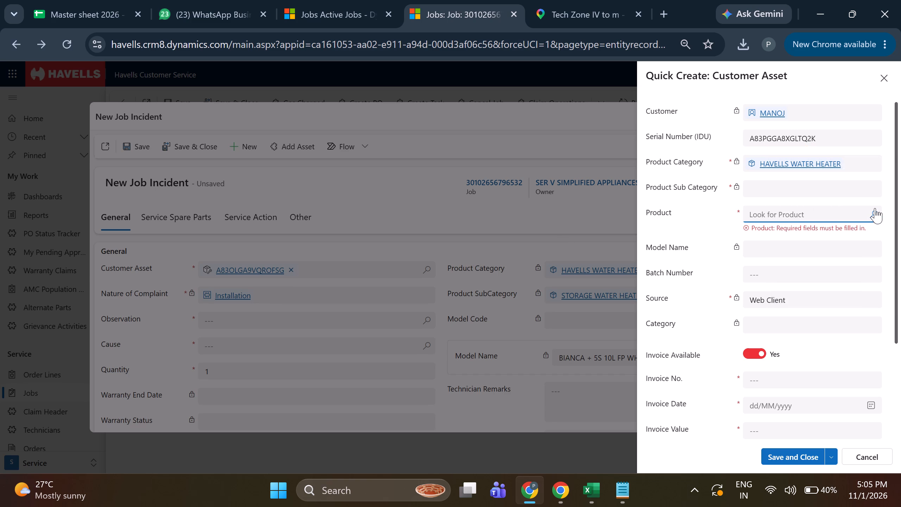
left_click(876, 215)
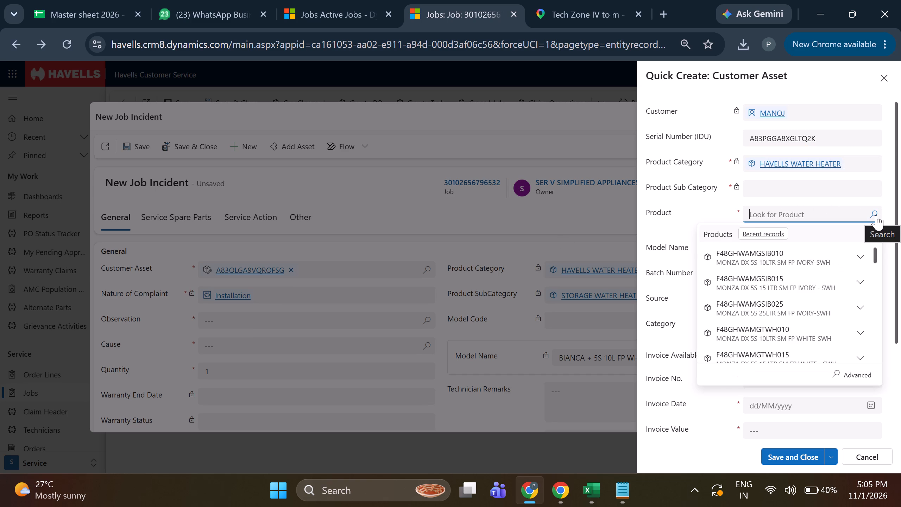
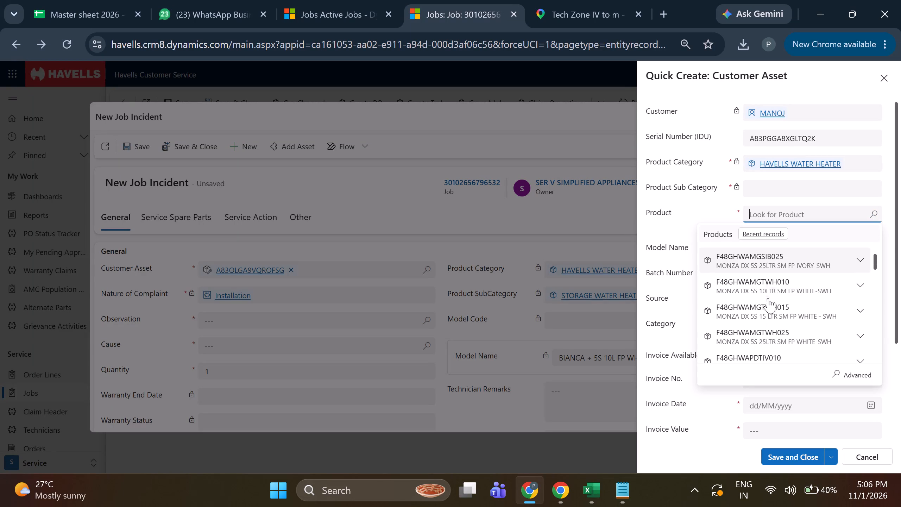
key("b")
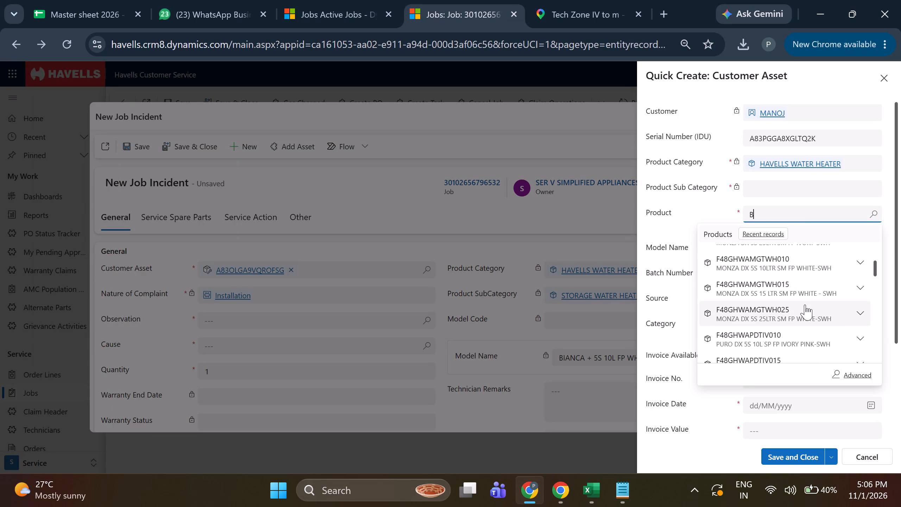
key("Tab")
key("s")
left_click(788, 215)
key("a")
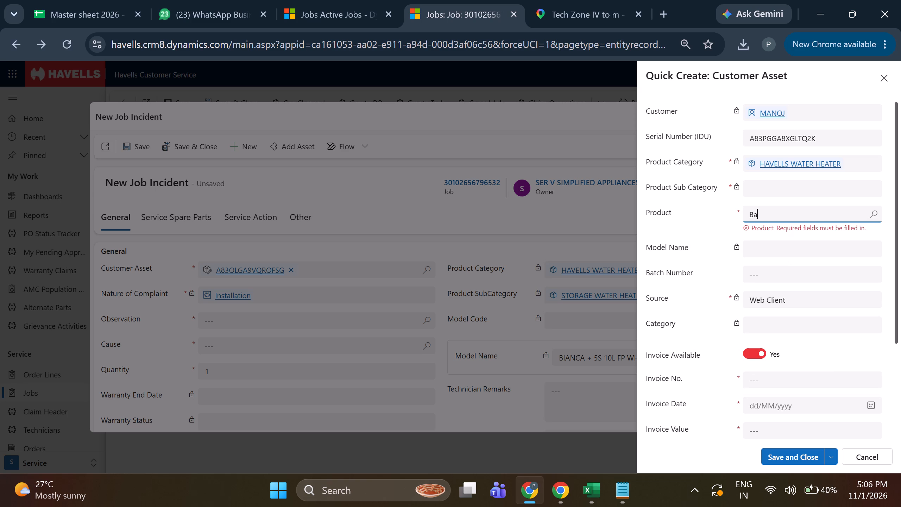
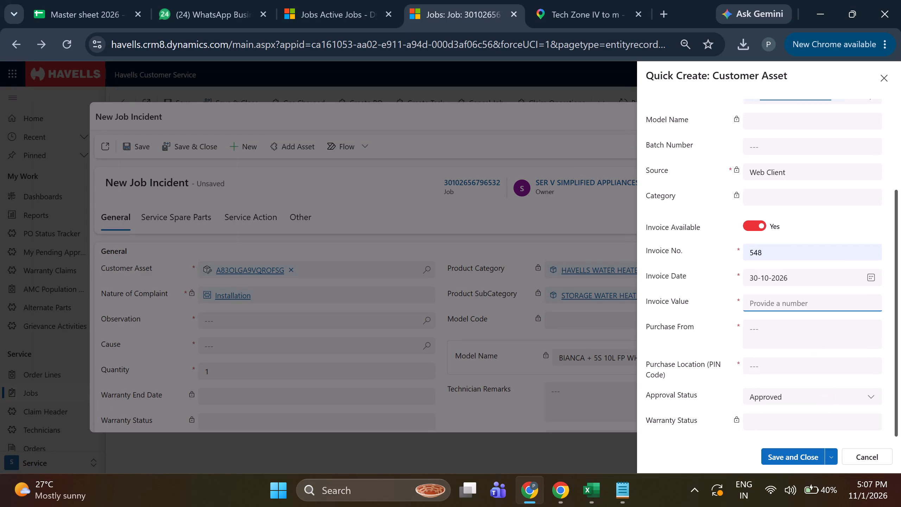
Set the new customer asset's invoice value to 28000 and start filling in its Purchase From details.
left_click(819, 303)
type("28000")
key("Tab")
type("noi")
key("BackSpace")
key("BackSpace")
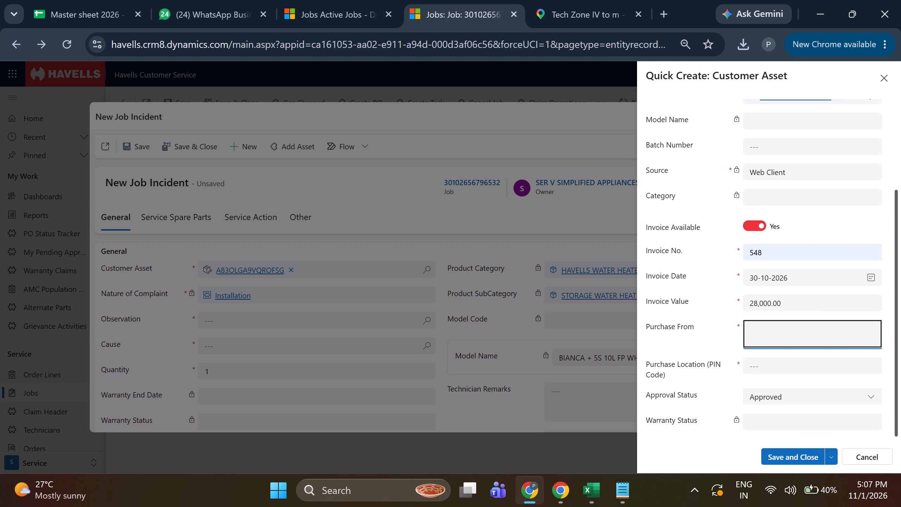
Enter NOIDA as Purchase From and 201301 as the purchase location PIN code for the new customer asset, and save it.
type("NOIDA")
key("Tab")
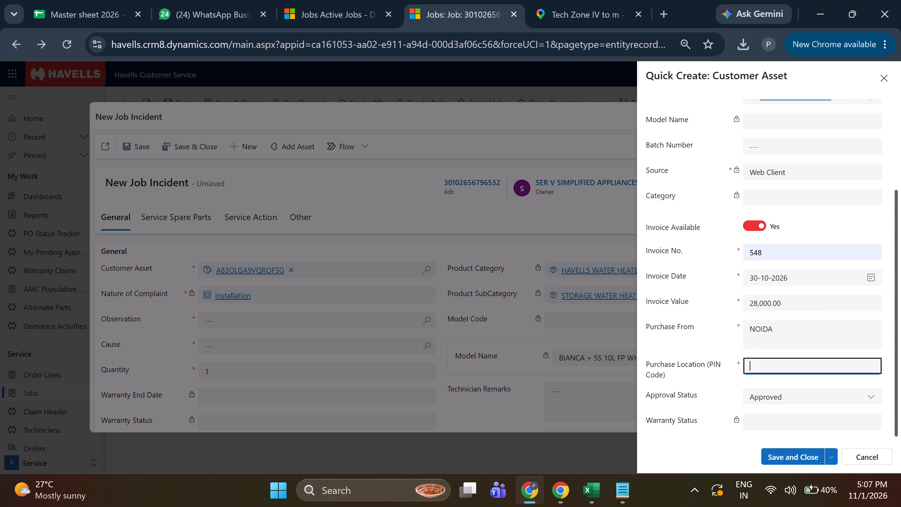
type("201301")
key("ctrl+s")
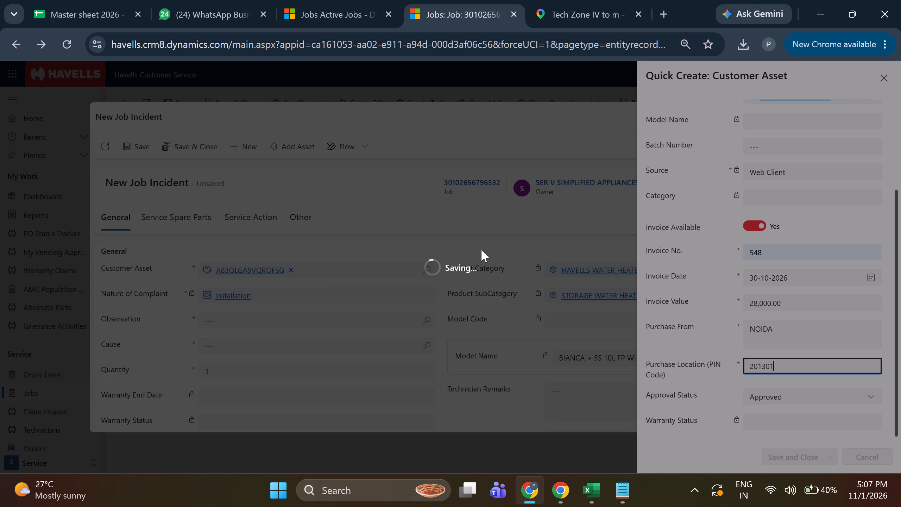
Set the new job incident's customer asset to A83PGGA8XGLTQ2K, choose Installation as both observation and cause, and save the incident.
left_click(429, 266)
scroll(292, 373, "down", 5)
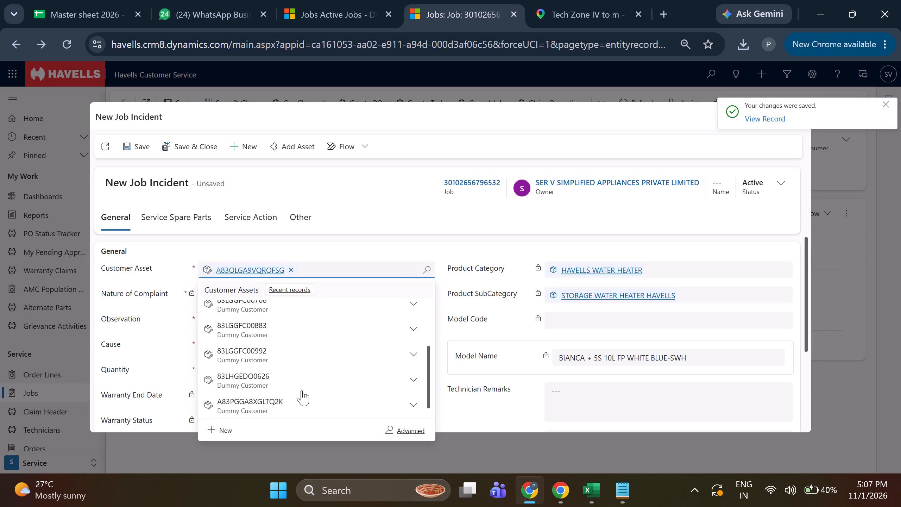
scroll(305, 397, "down", 1)
left_click(305, 397)
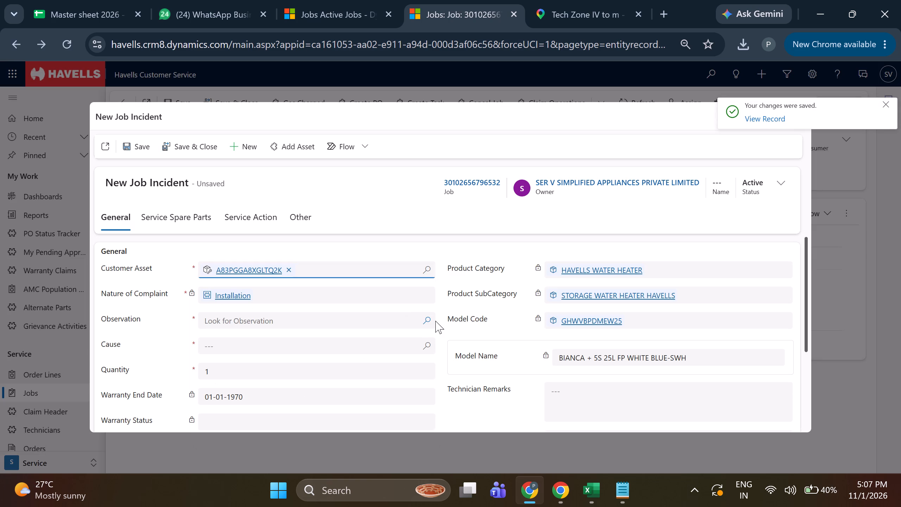
left_click(435, 321)
left_click(429, 320)
left_click(245, 257)
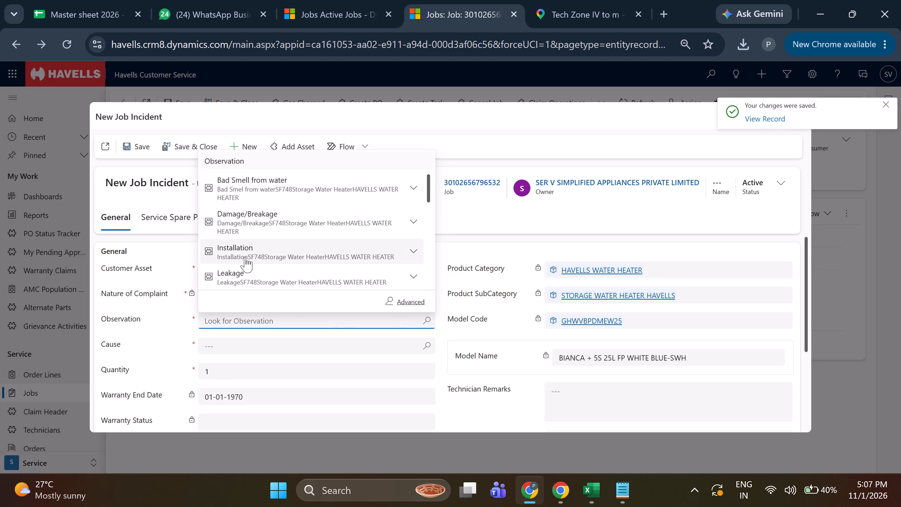
left_click(426, 349)
left_click(232, 300)
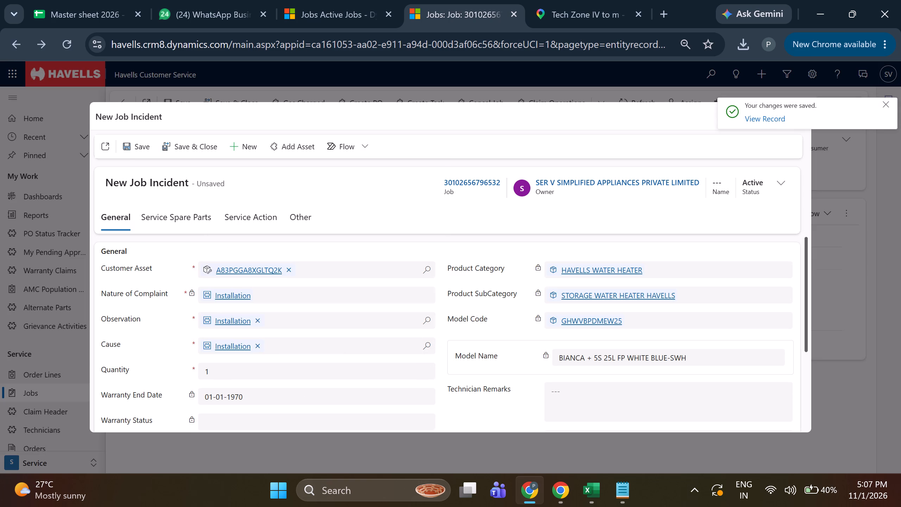
left_click(122, 144)
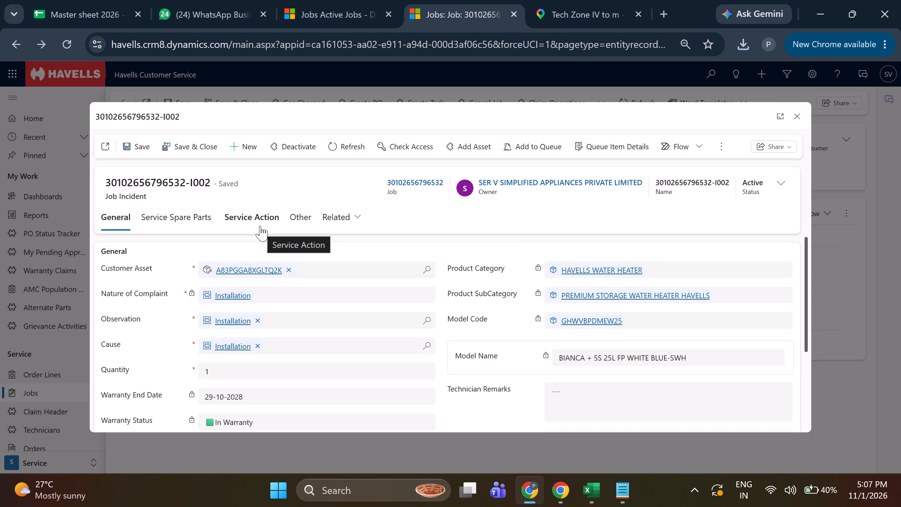
left_click(260, 226)
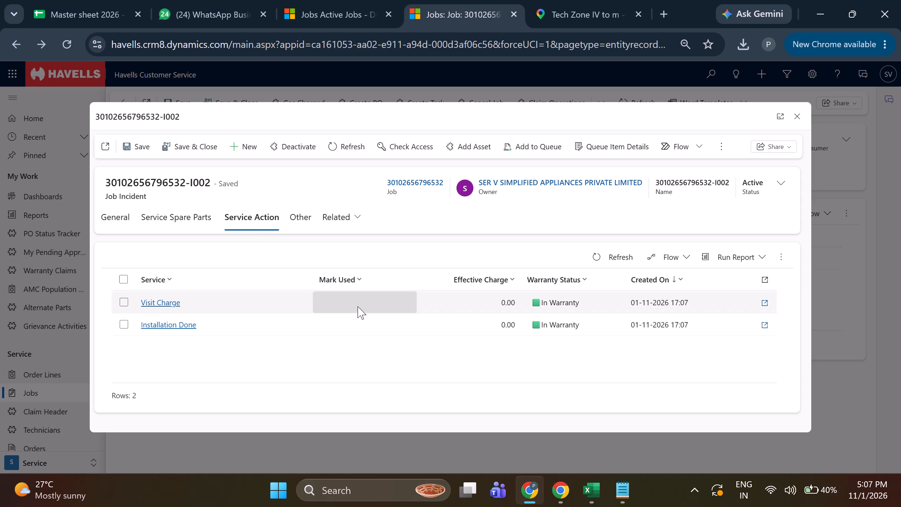
Set Mark Used to Used for the second incident's Installation Done service action, and save and close that record.
double_click(353, 331)
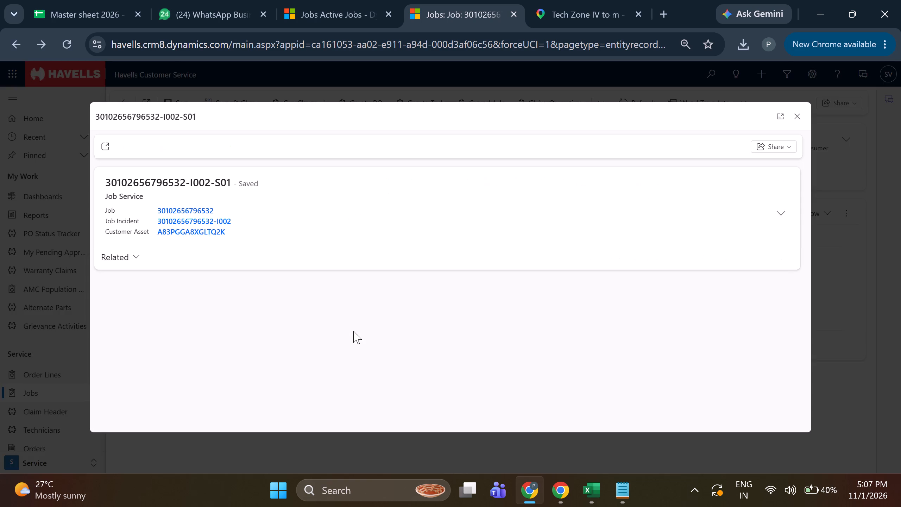
left_click(538, 237)
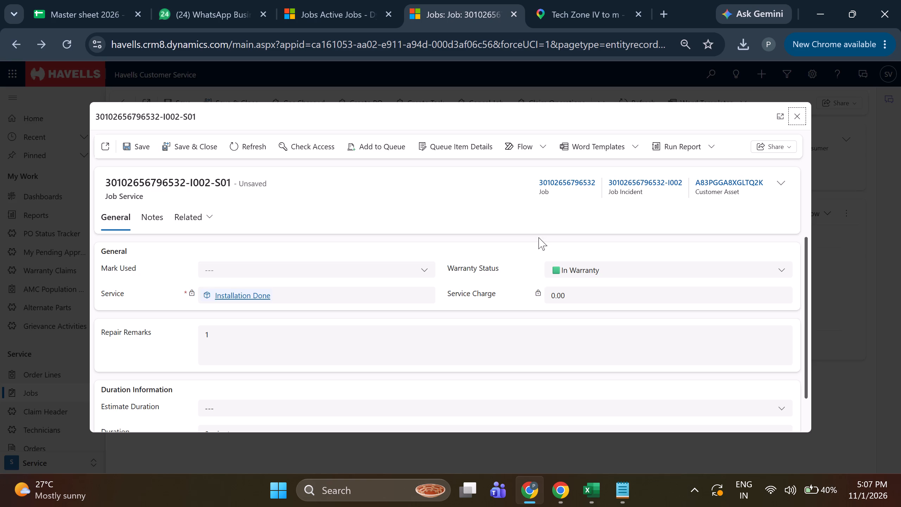
left_click(421, 270)
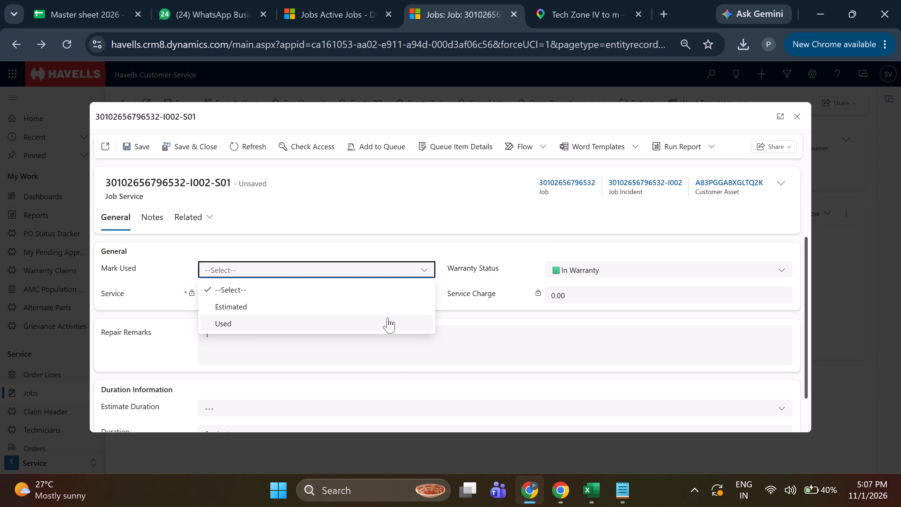
left_click(388, 318)
left_click(181, 147)
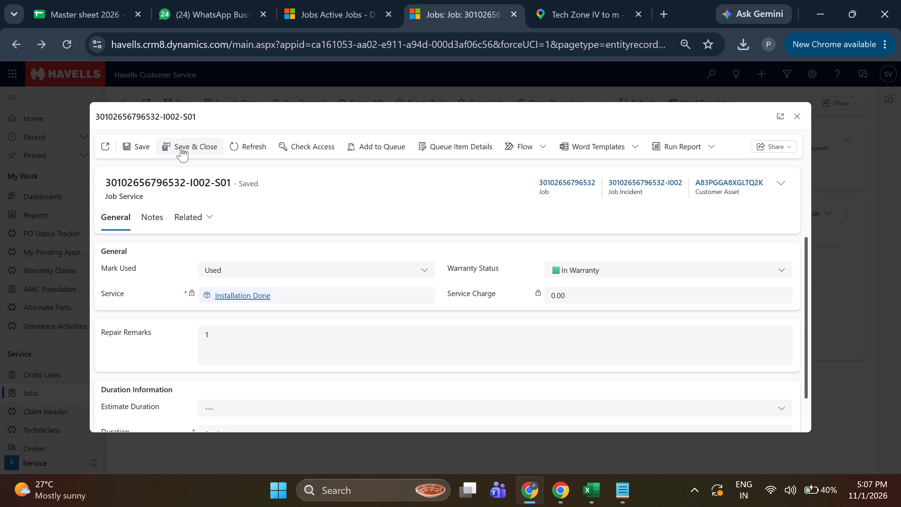
left_click(181, 147)
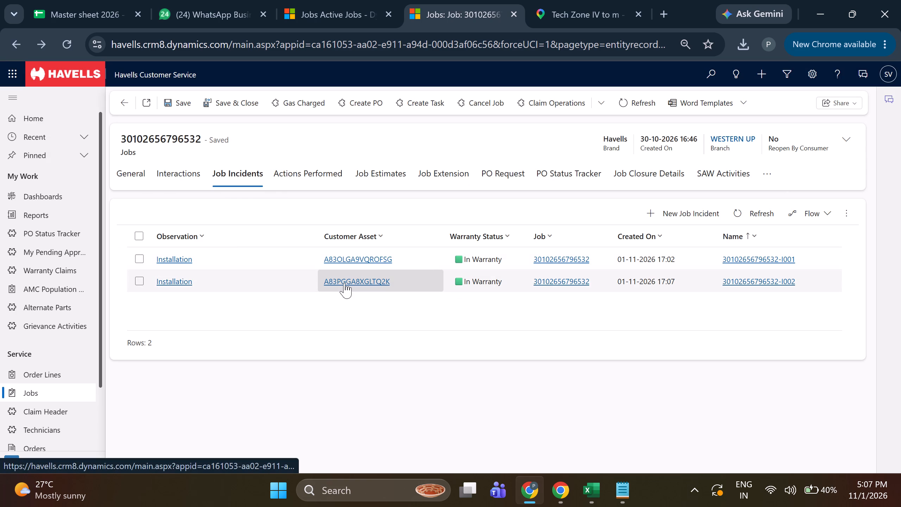
left_click(139, 180)
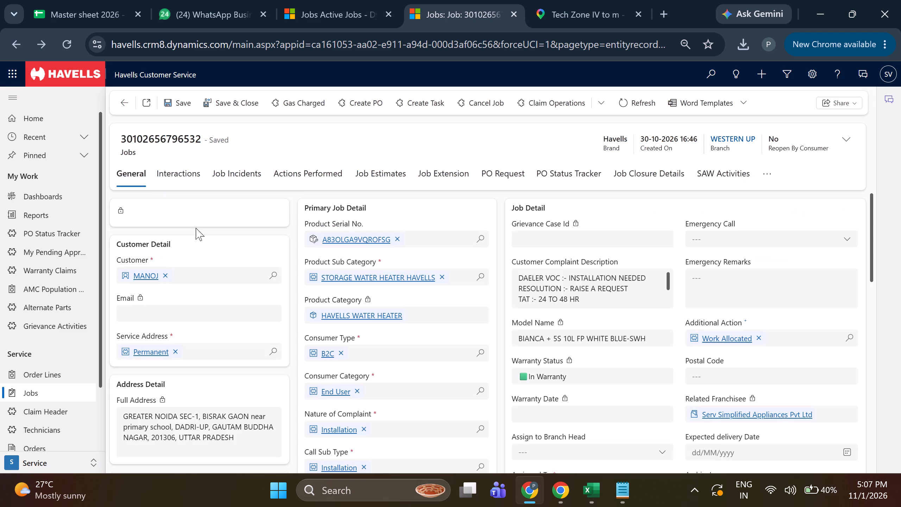
scroll(498, 295, "down", 2)
scroll(549, 283, "up", 2)
left_click(567, 181)
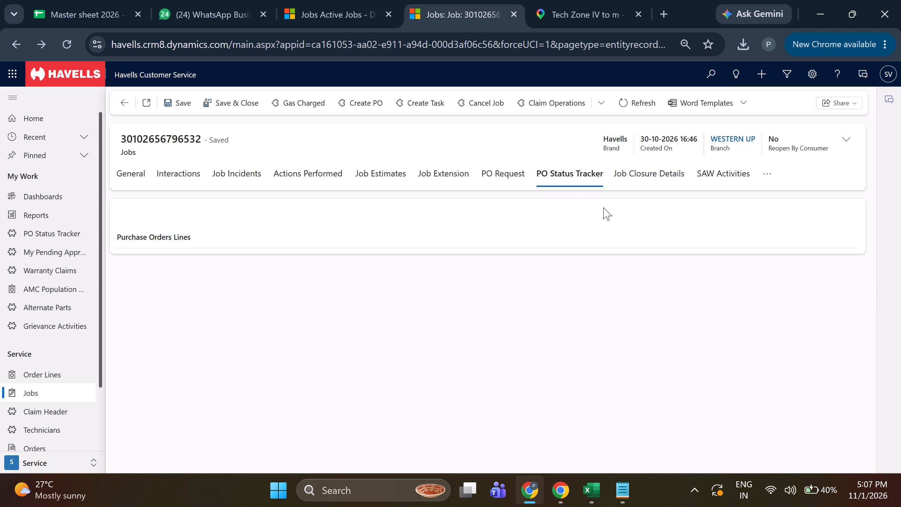
left_click(626, 175)
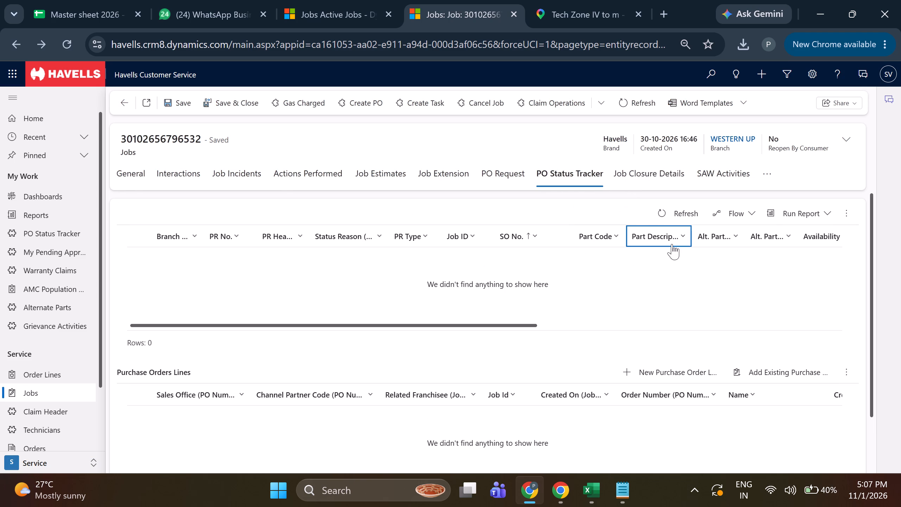
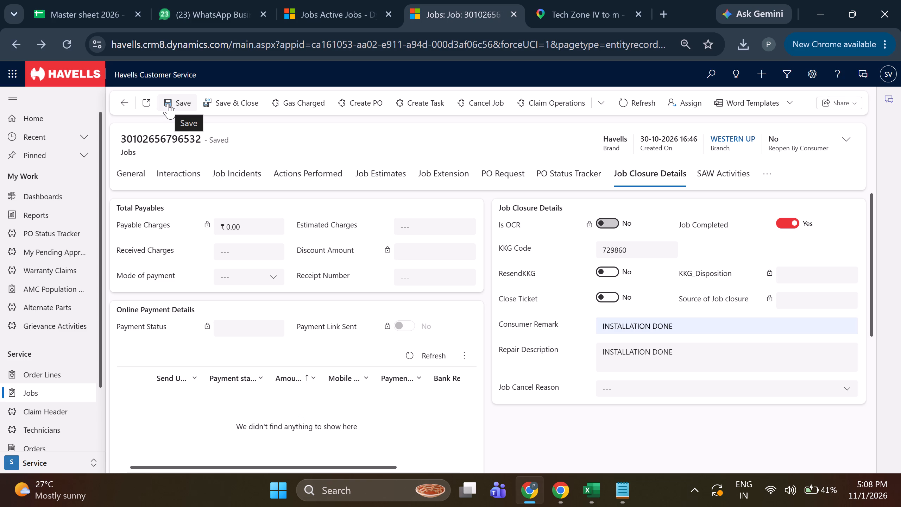
Save and close the job record holding the INSTALLATION DONE closure details.
left_click(233, 104)
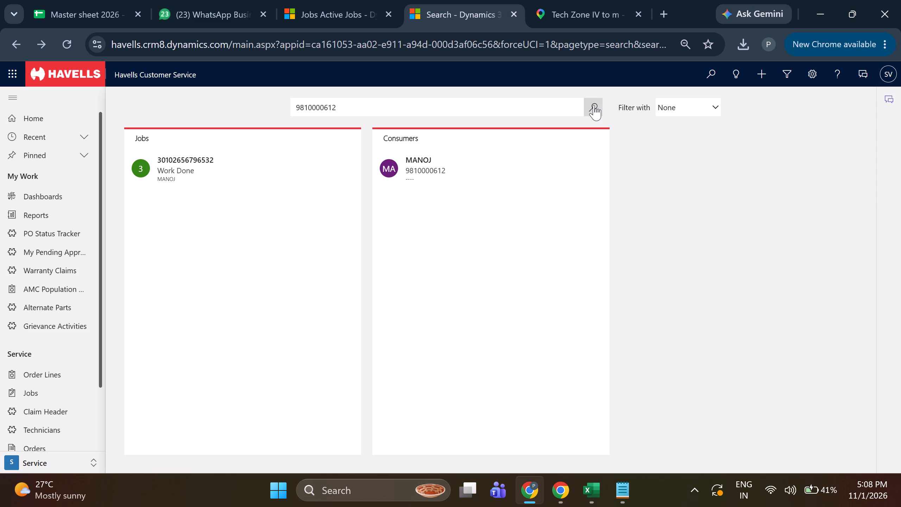
Rerun the search for the consumer's phone number to check the job's refreshed status.
left_click(594, 105)
double_click(594, 105)
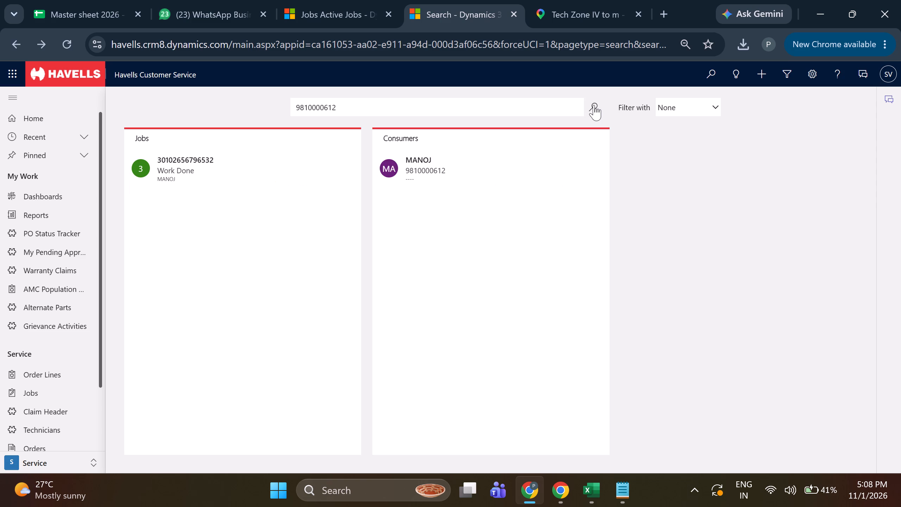
left_click(594, 105)
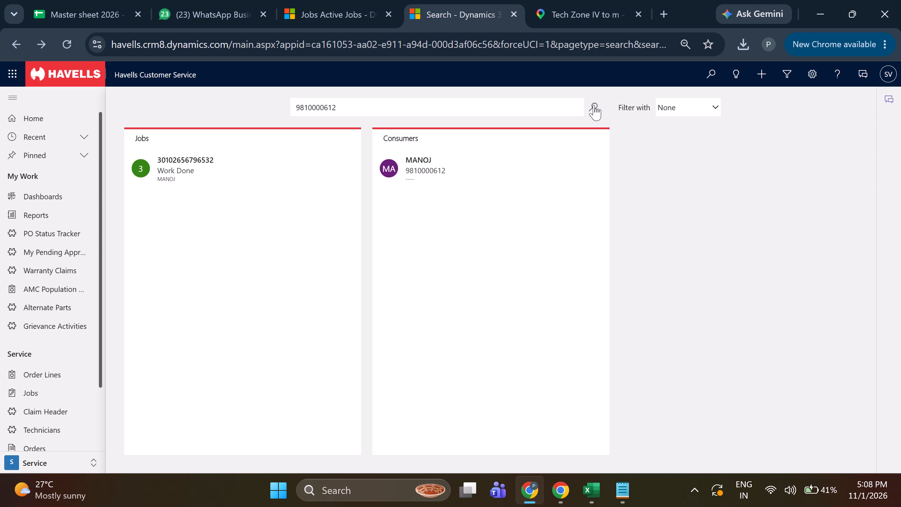
left_click(594, 105)
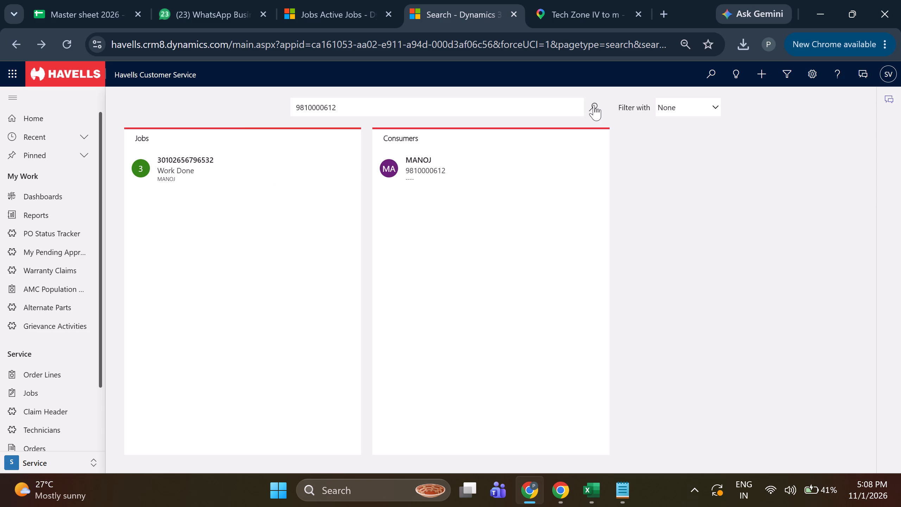
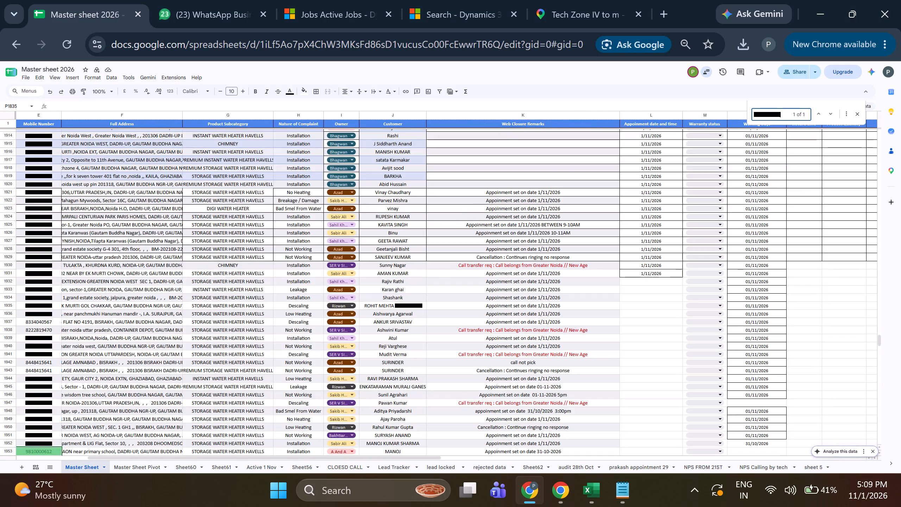
Locate the searched mobile number's installation job in the Master Sheet and select its Web Closure Remarks cell in row 1953.
scroll(273, 377, "down", 1)
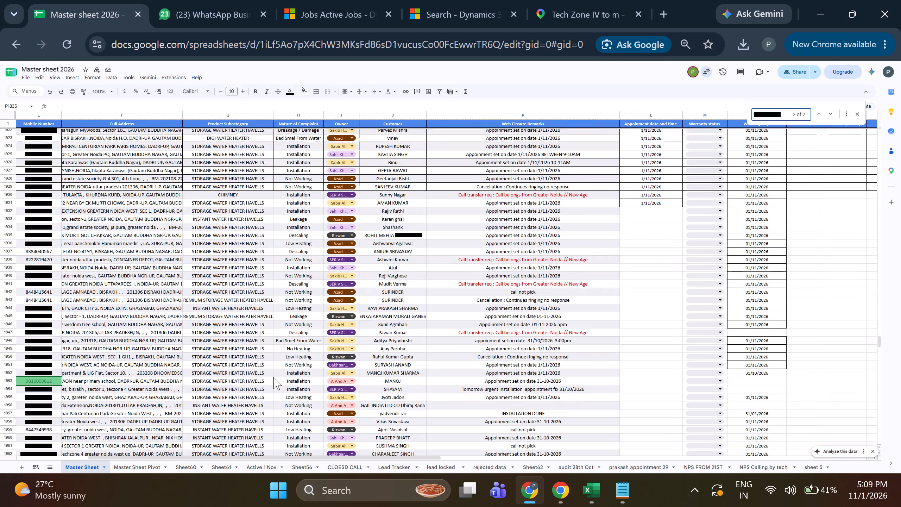
left_click(430, 380)
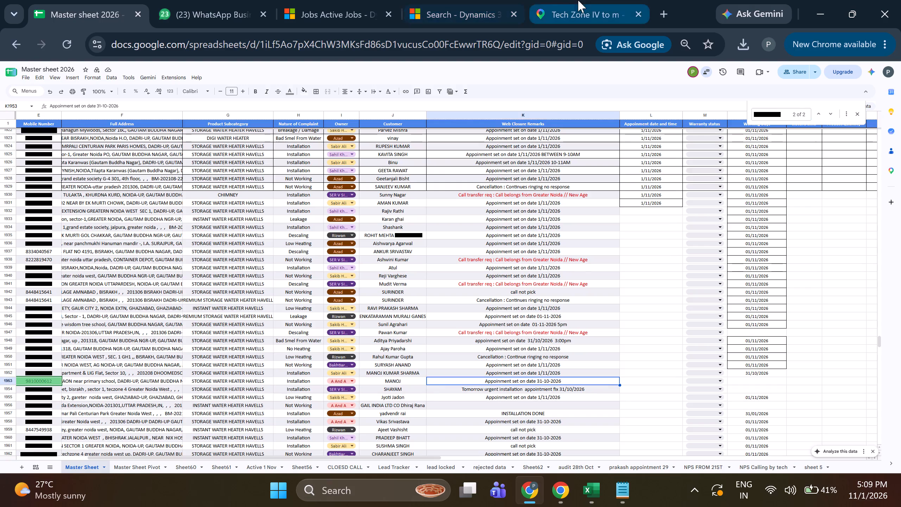
In the Master Sheet, replace the closure remark in row 1953 (cell K1953) with DONE.
left_click(431, 13)
left_click(114, 0)
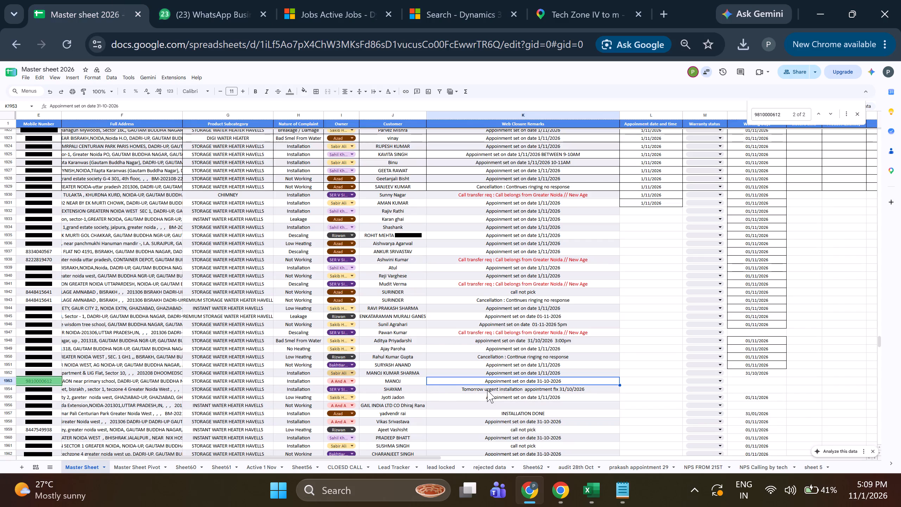
key("BackSpace")
type("DONE")
key("space")
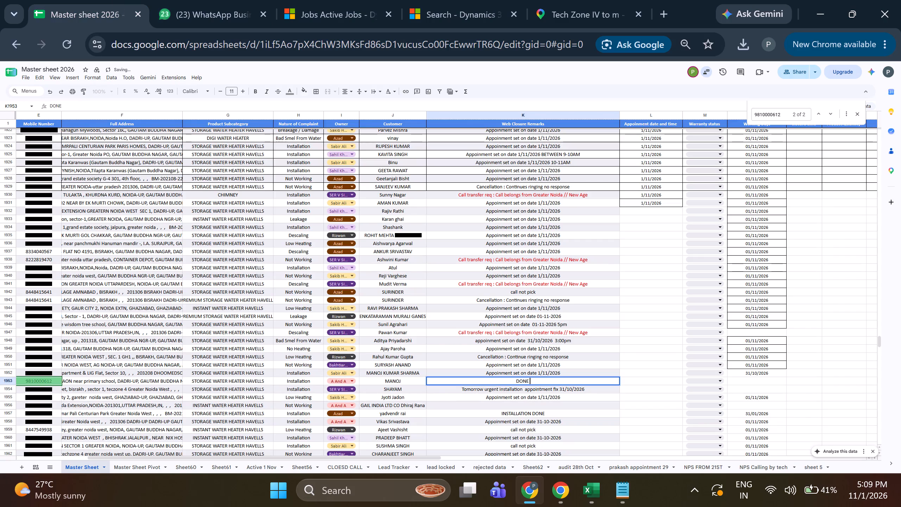
left_click(594, 385)
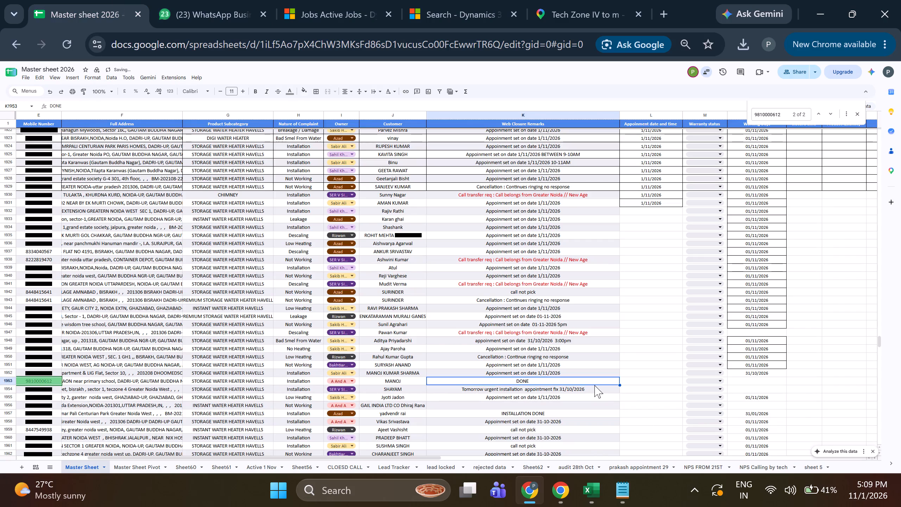
Find the other Master Sheet entry with the same customer mobile number and delete that duplicate row, 1782.
left_click(792, 114)
left_click(781, 113)
key("Return")
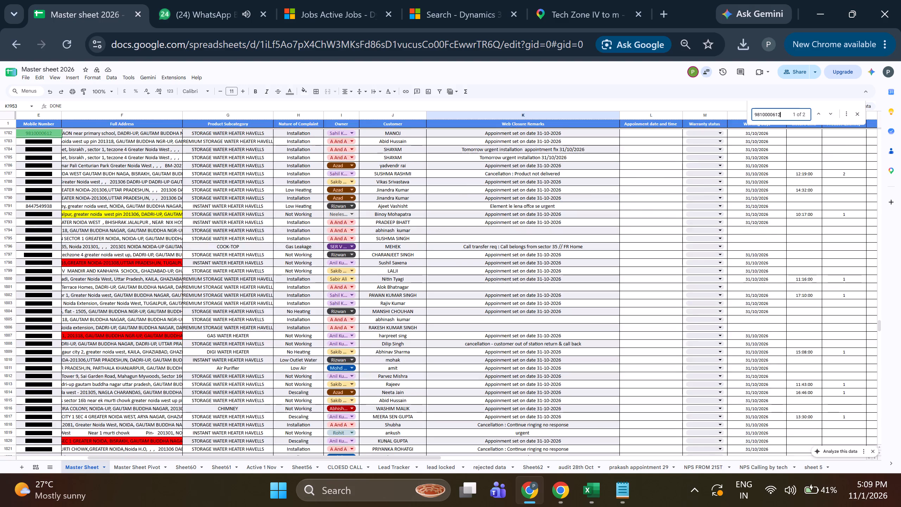
scroll(781, 113, "up", 1)
left_click(6, 132)
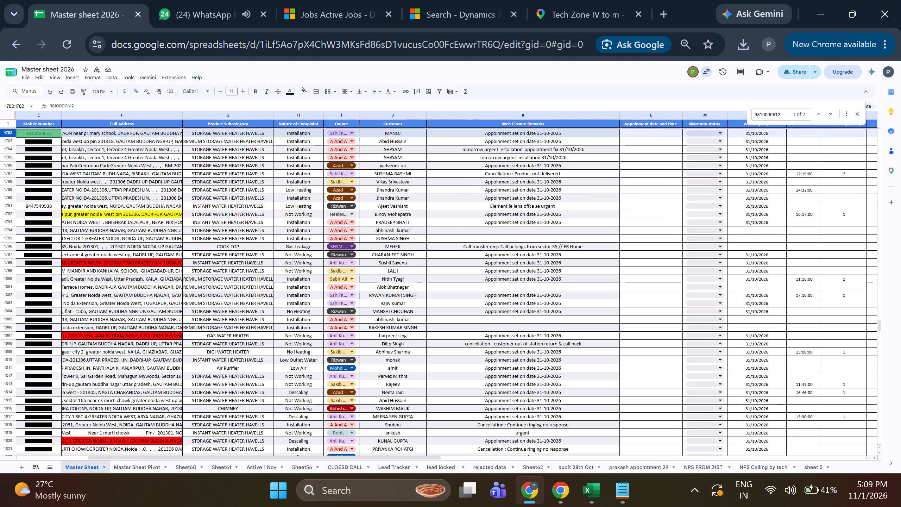
right_click(6, 132)
left_click(39, 213)
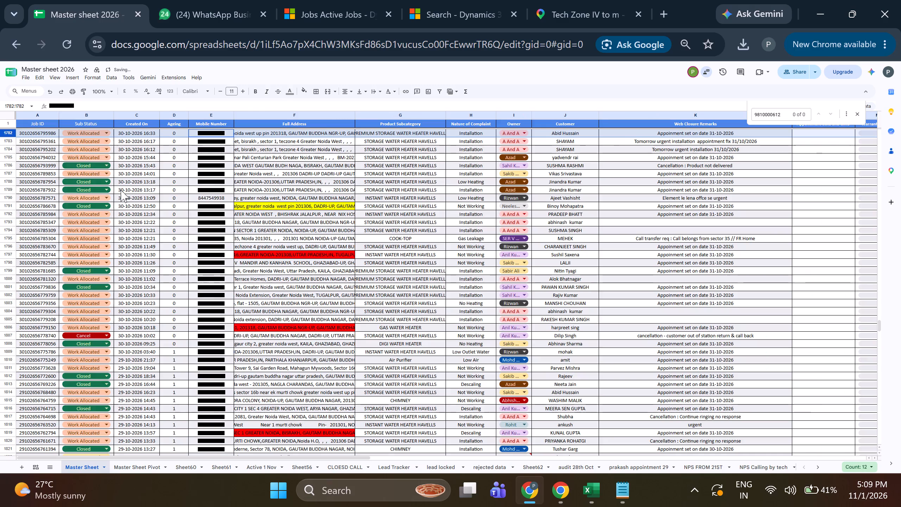
left_click(787, 116)
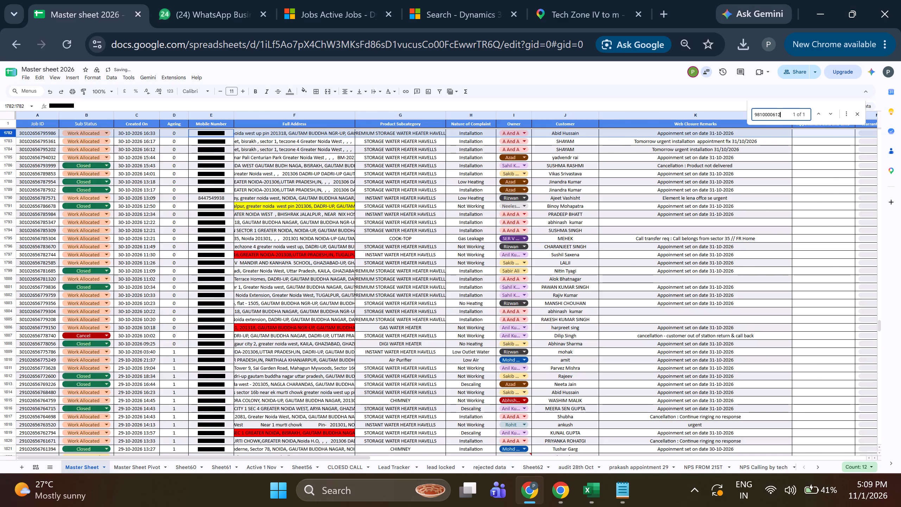
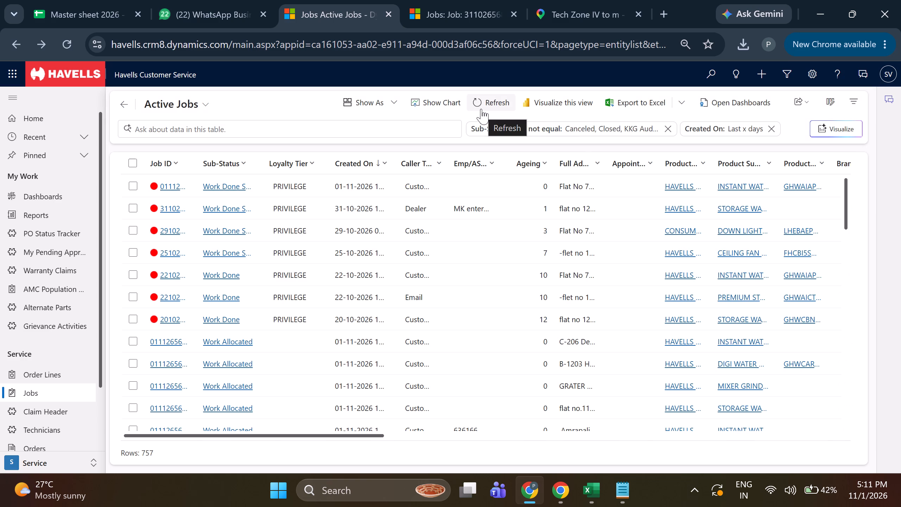
Refresh the Active Jobs list.
left_click(481, 109)
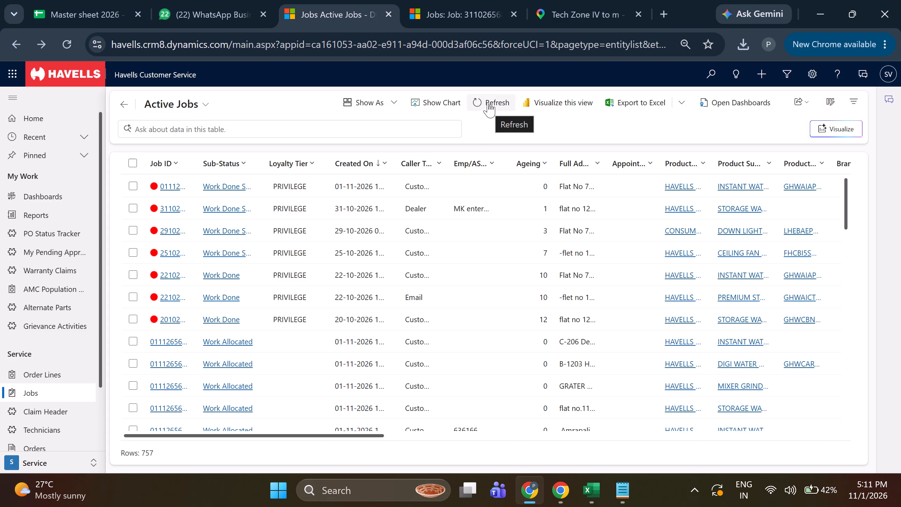
left_click(491, 98)
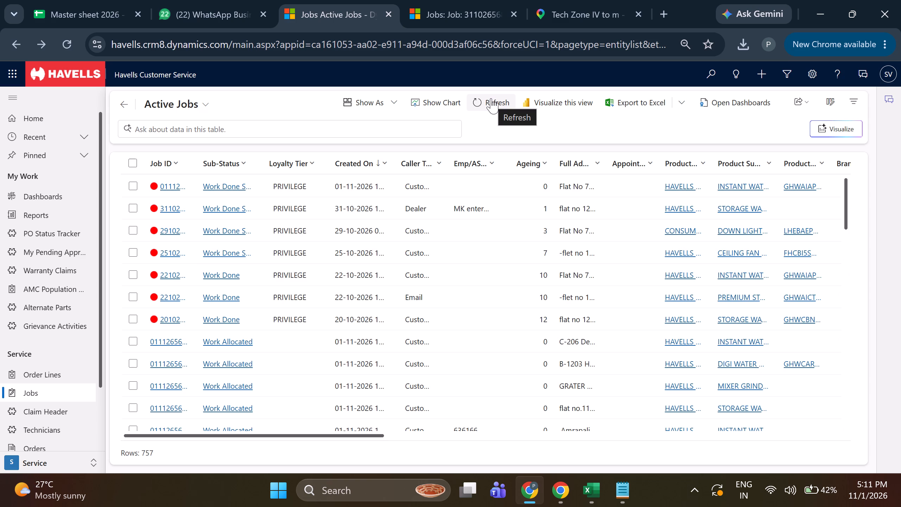
left_click(596, 485)
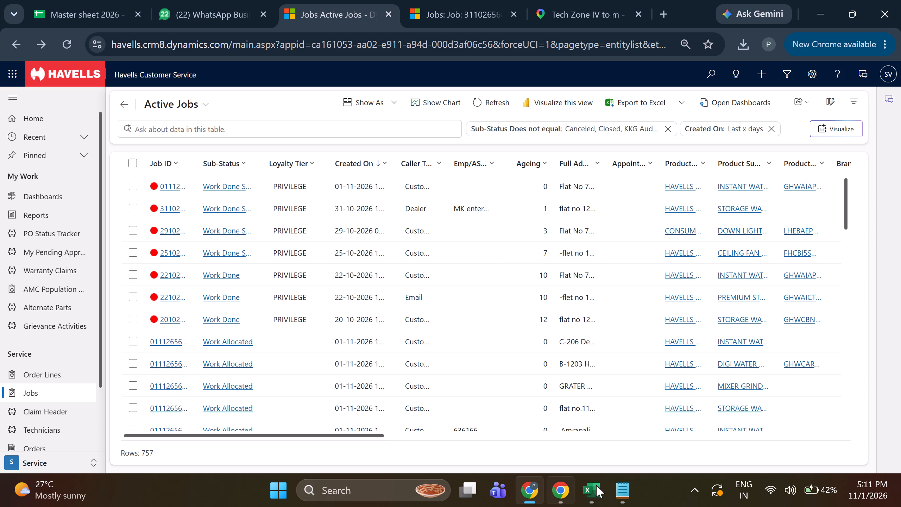
left_click(658, 412)
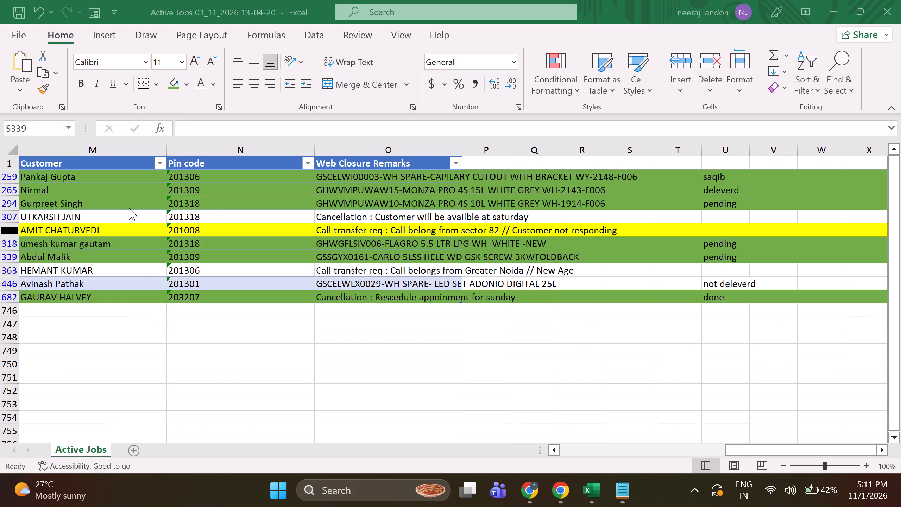
left_click(296, 271)
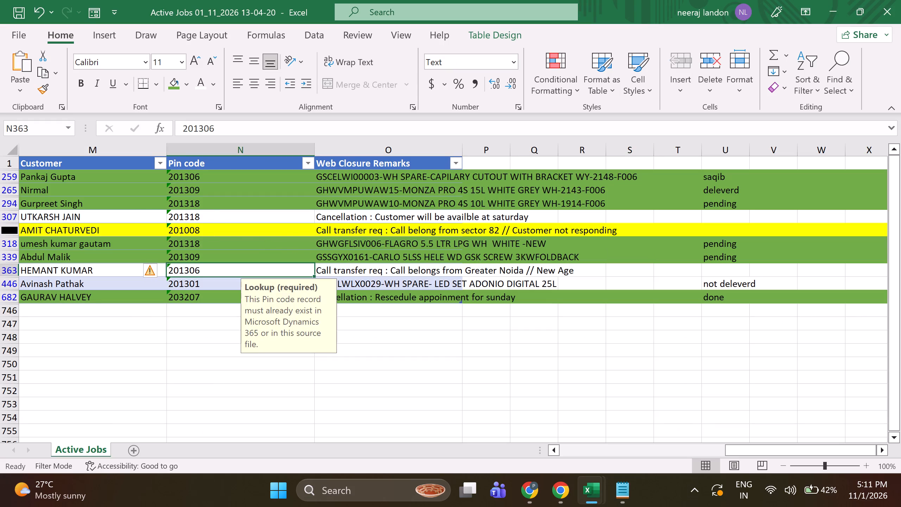
key("Left")
key("Left")
key("Left")
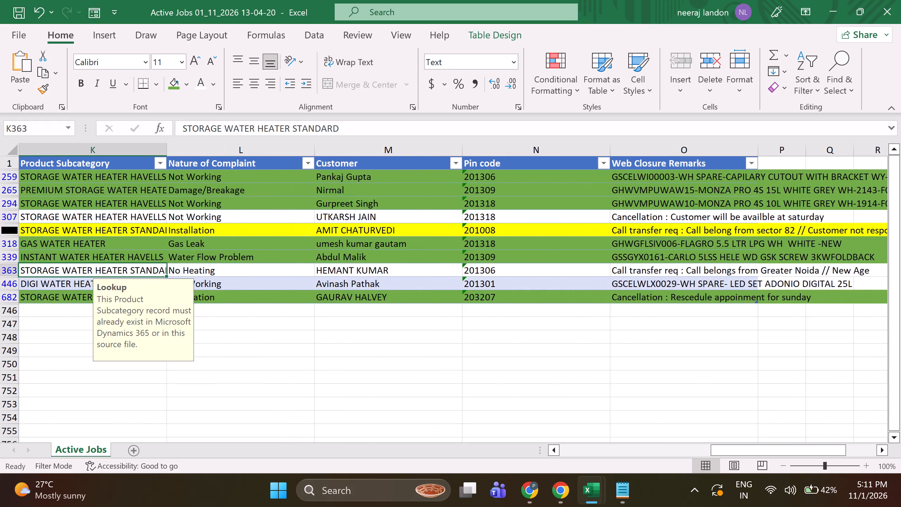
key("Left")
key("Left")
key("Left")
key("Left")
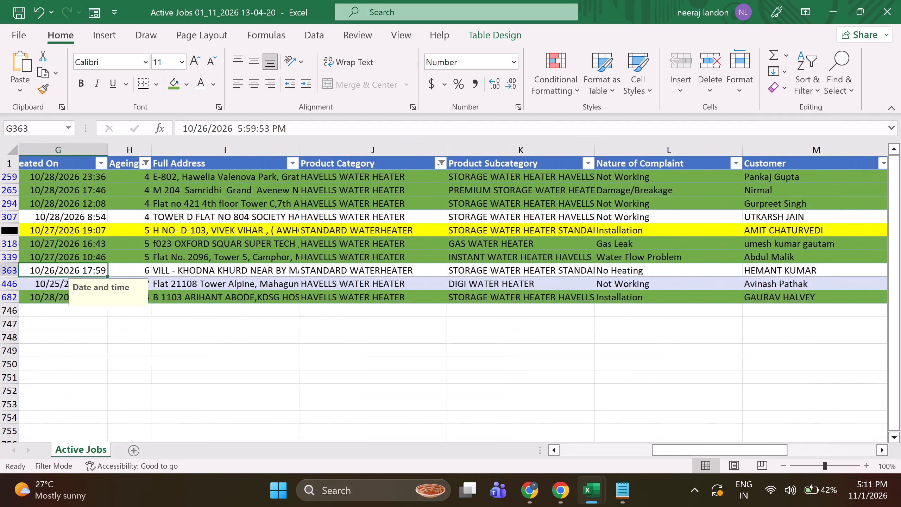
key("Left")
key("Left")
key("Left")
key("Left")
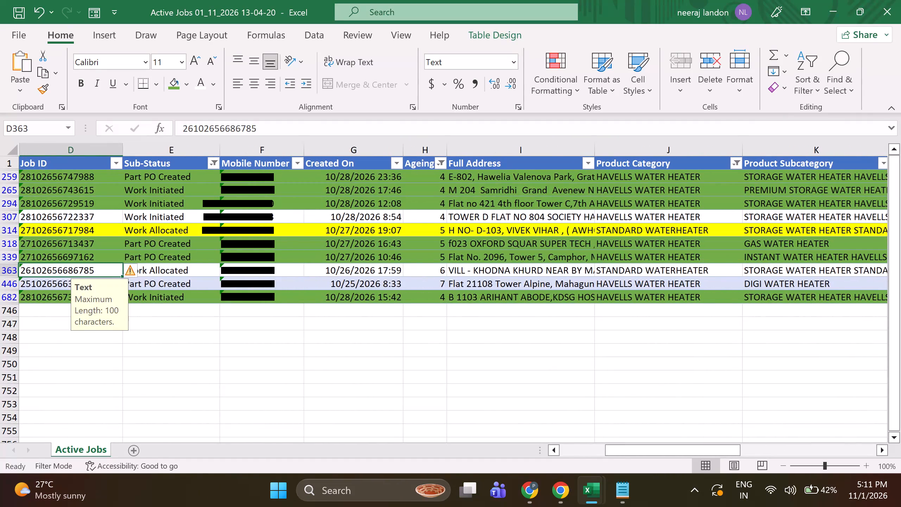
key("Left")
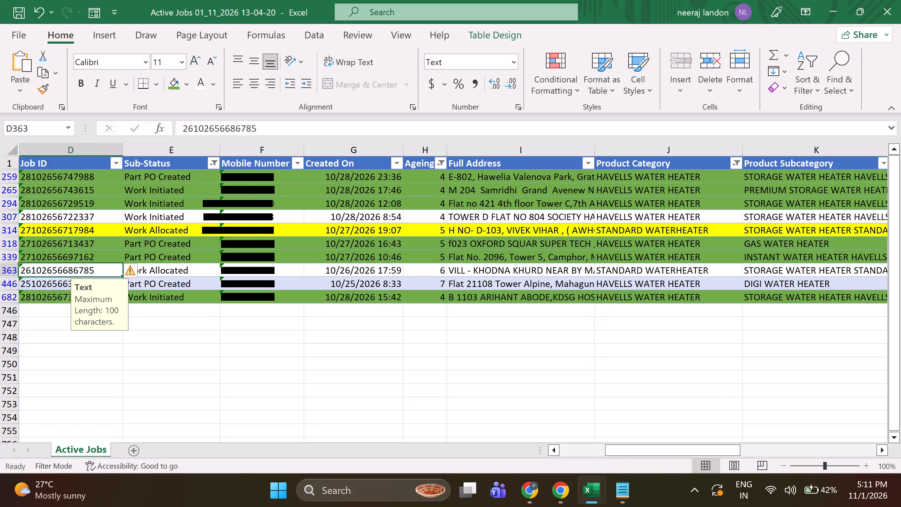
key("ctrl+c")
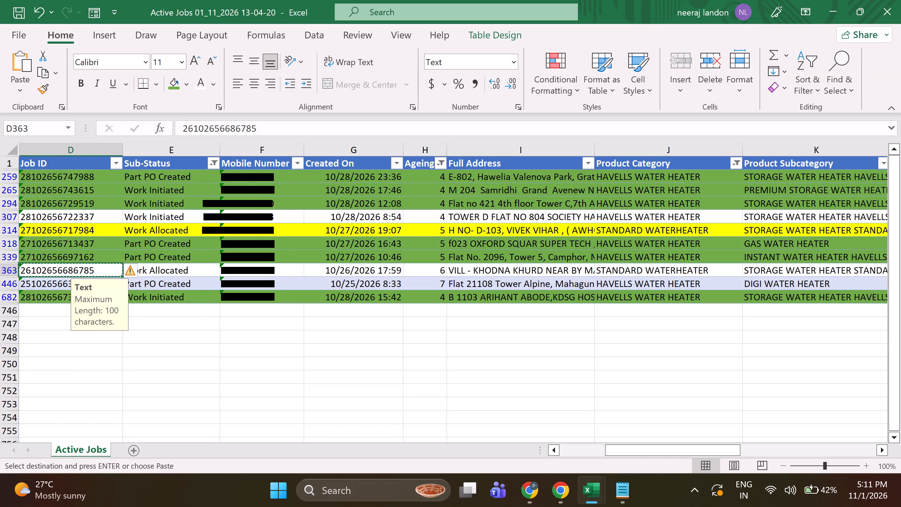
left_click(276, 272)
key("ctrl+c")
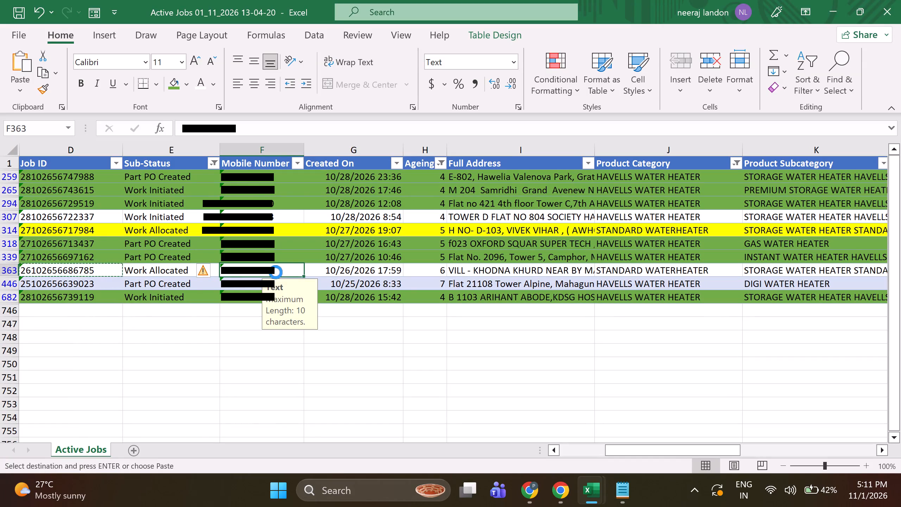
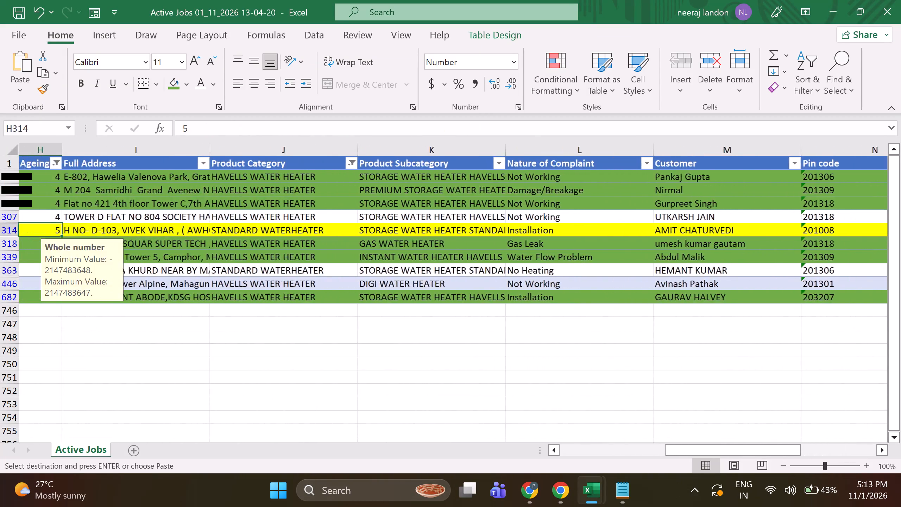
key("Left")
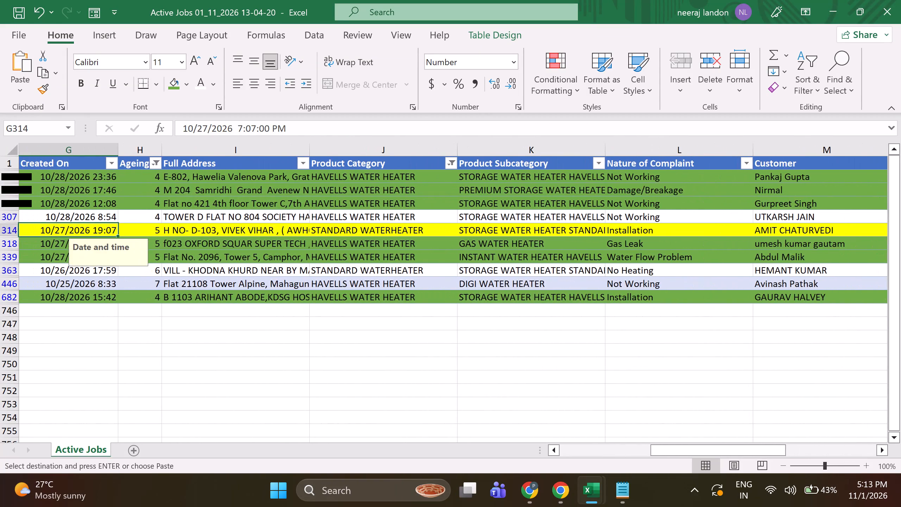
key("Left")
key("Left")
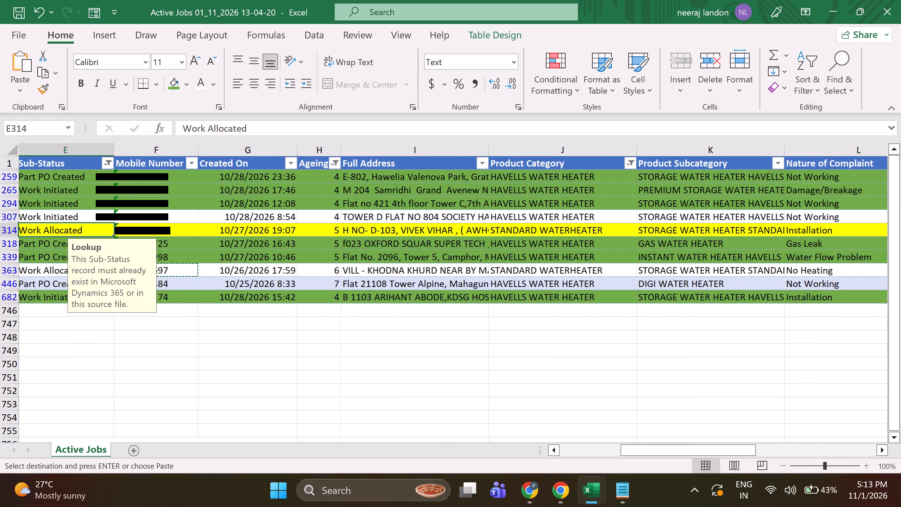
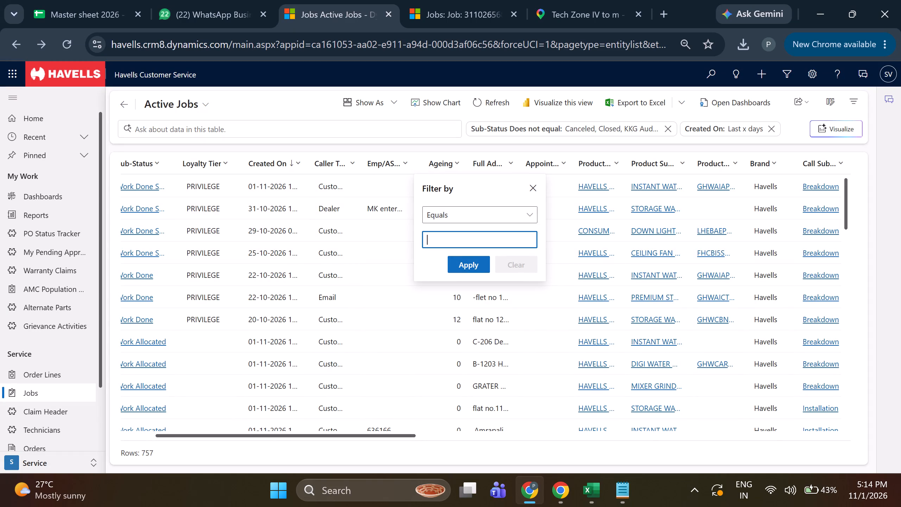
Filter the Active Jobs list to jobs whose Ageing equals 0.
key("0")
key("Return")
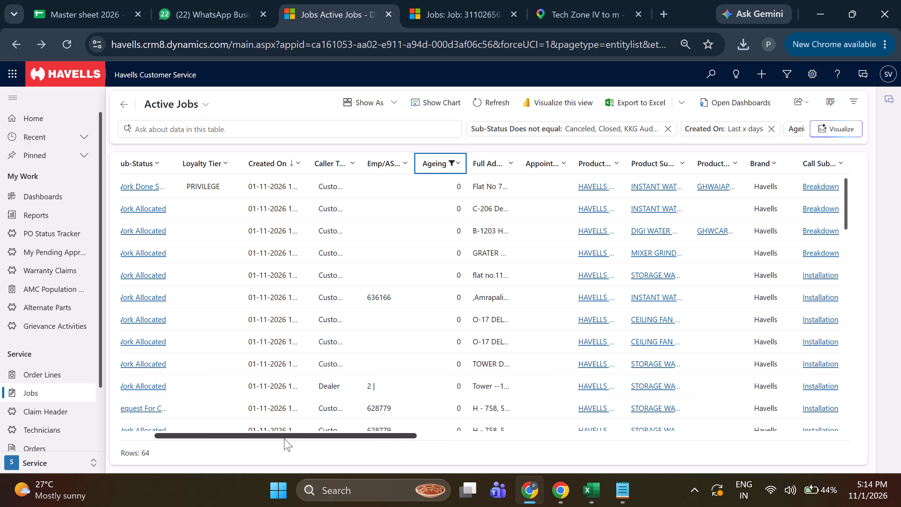
Add the Mobile Number column to the Active Jobs view and place it directly after Sub-Status.
left_click_drag(281, 436, 190, 433)
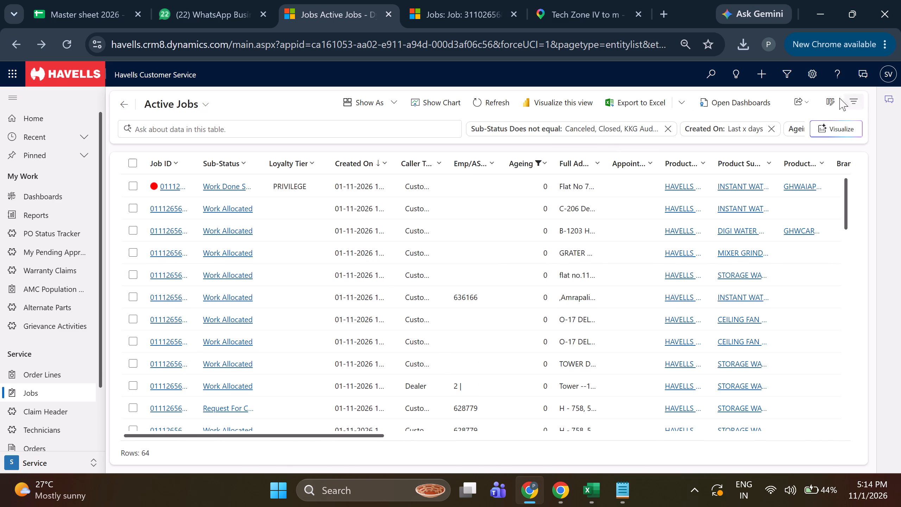
left_click(829, 98)
left_click(782, 98)
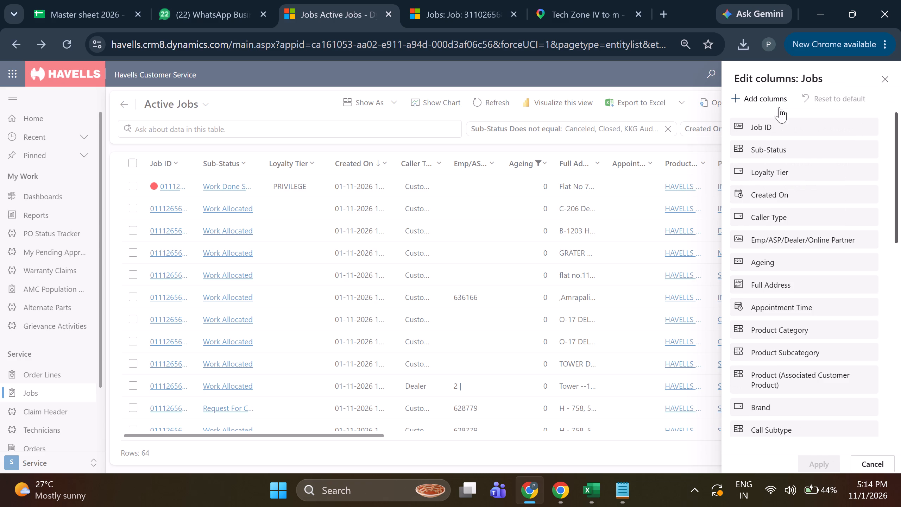
left_click(789, 120)
type("MOB")
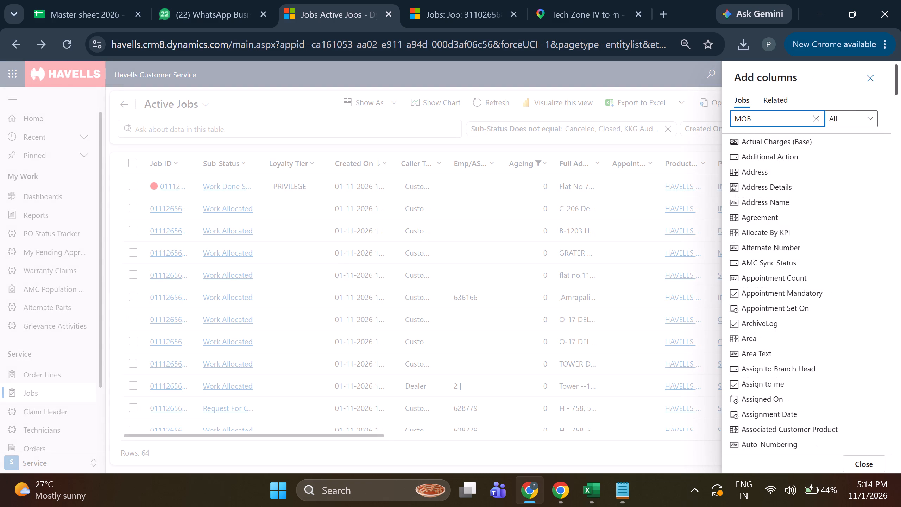
left_click(805, 178)
left_click(884, 185)
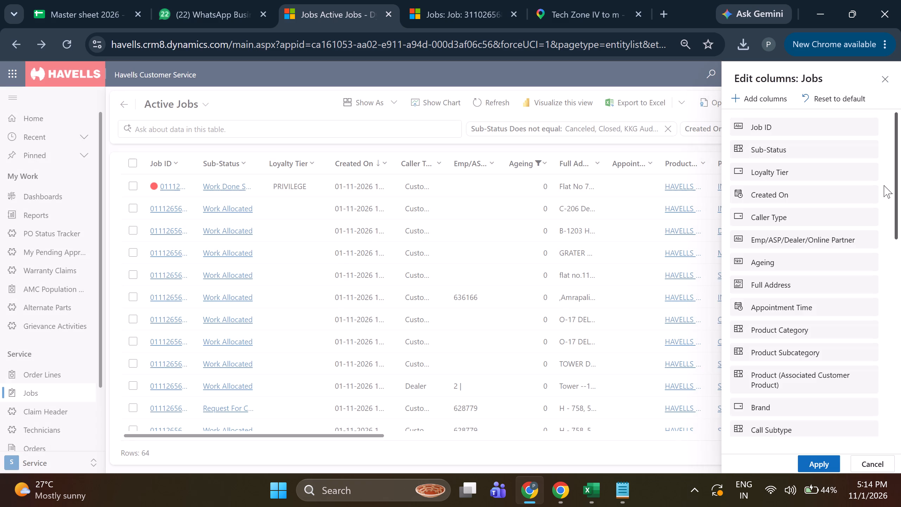
scroll(808, 277, "down", 5)
scroll(779, 319, "down", 5)
left_click_drag(786, 419, 798, 94)
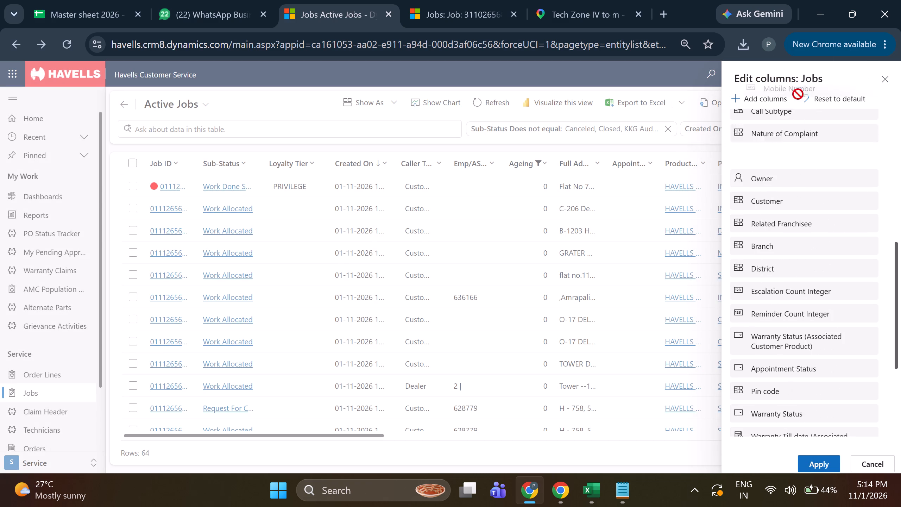
left_click_drag(798, 94, 789, 124)
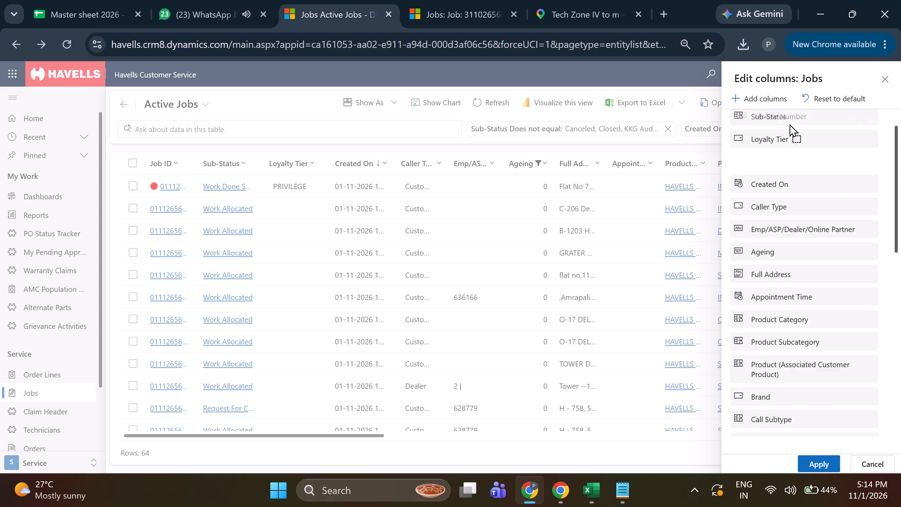
left_click_drag(789, 124, 796, 187)
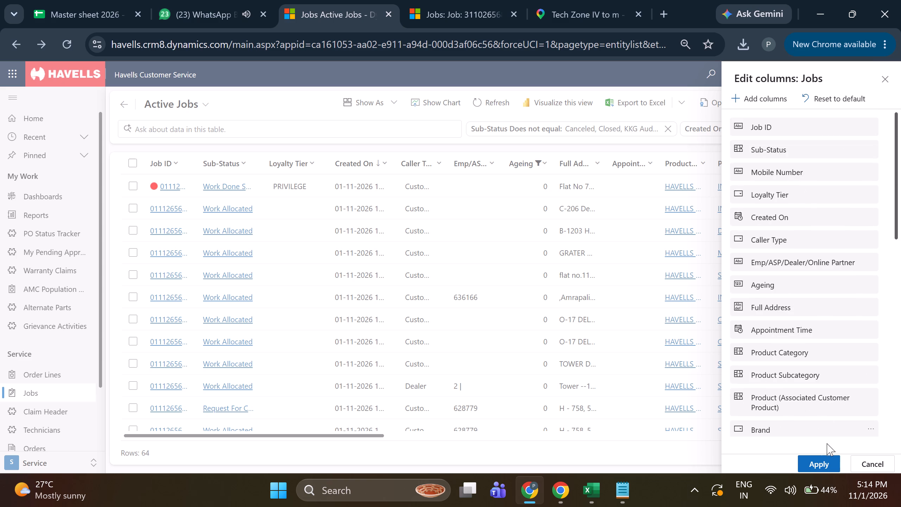
left_click(812, 465)
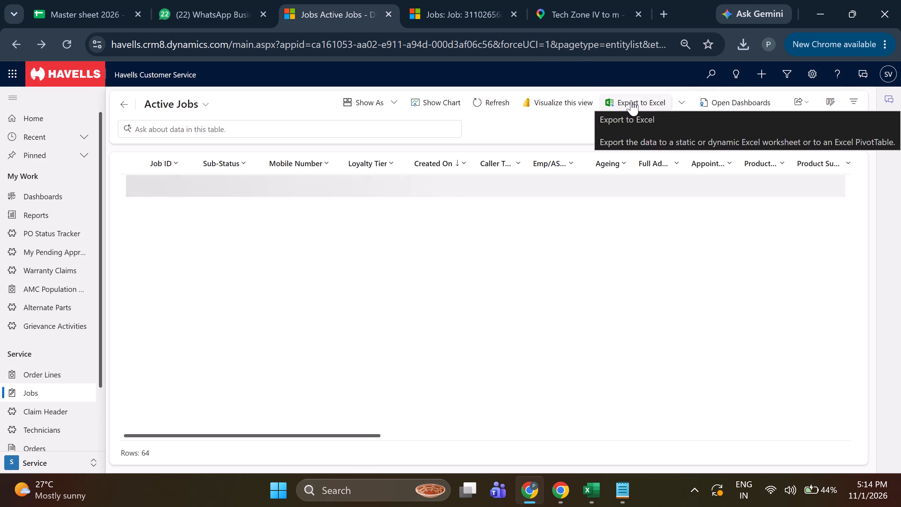
Export the filtered jobs list to Excel, open the downloaded Active Jobs workbook and enable editing.
left_click(625, 99)
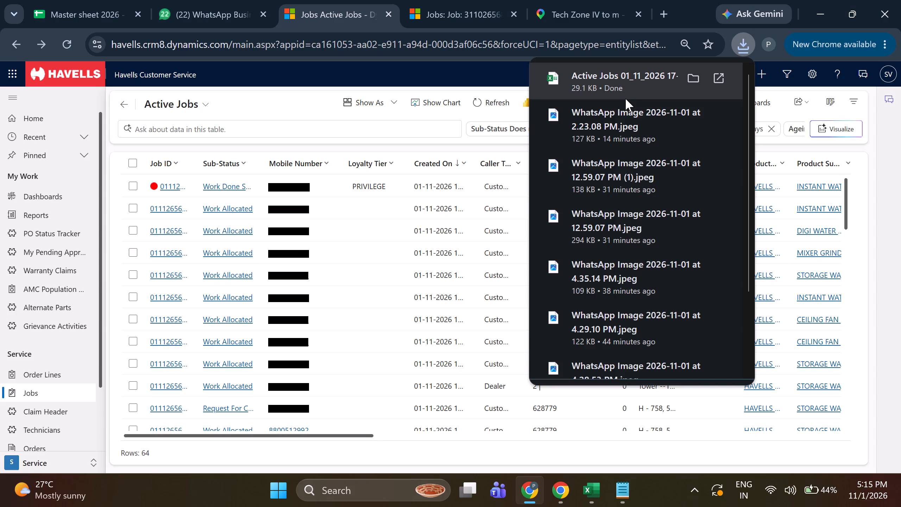
double_click(572, 81)
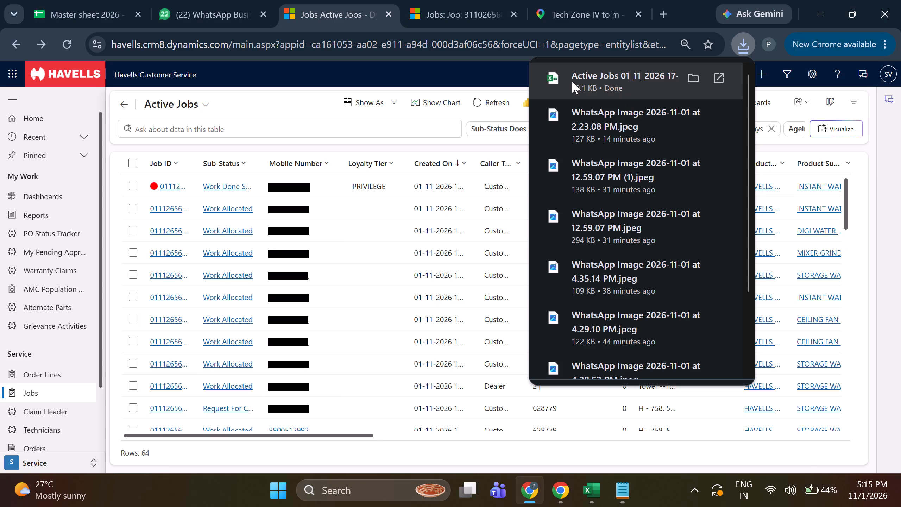
double_click(572, 81)
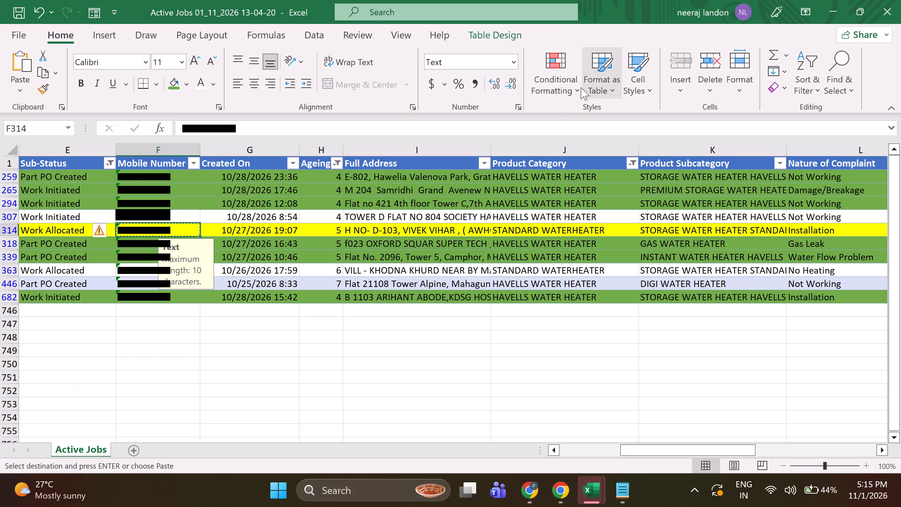
left_click(428, 350)
left_click(428, 350)
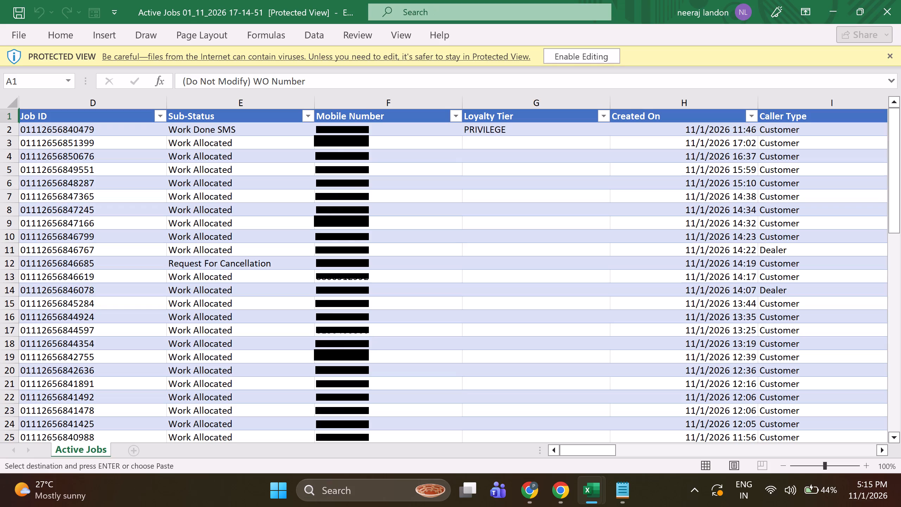
left_click(566, 52)
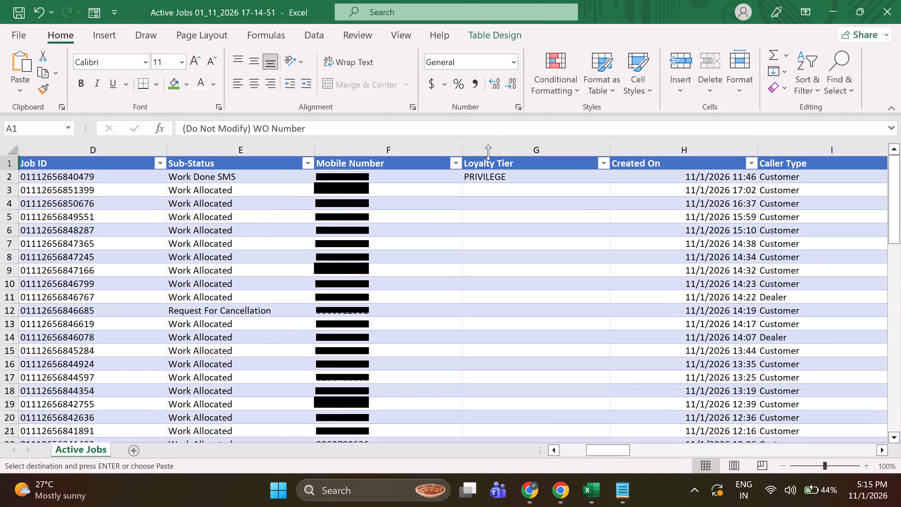
Delete the Loyalty Tier, Caller Type and Emp/ASP/Dealer/Online Partner columns, keeping the Created On column.
left_click(492, 150)
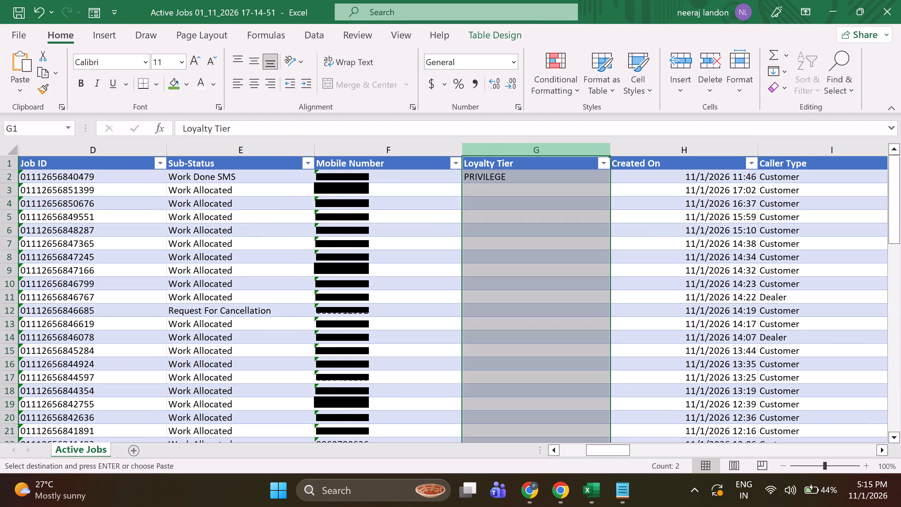
key("ctrl+minus")
key("ctrl+minus")
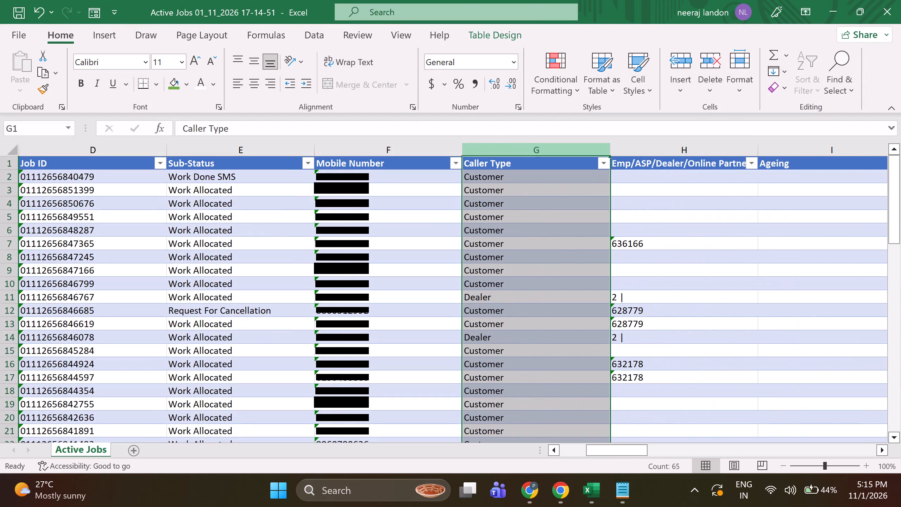
key("ctrl+z")
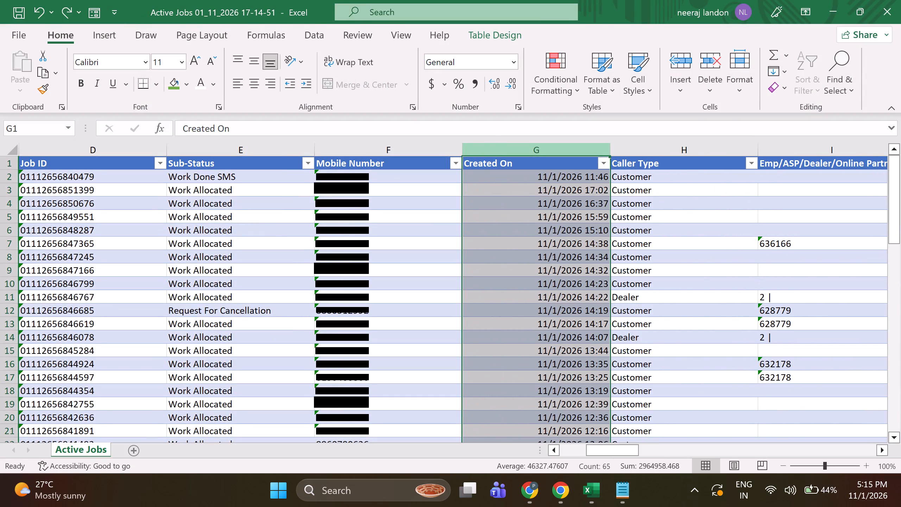
left_click(631, 142)
left_click(634, 147)
key("ctrl+minus")
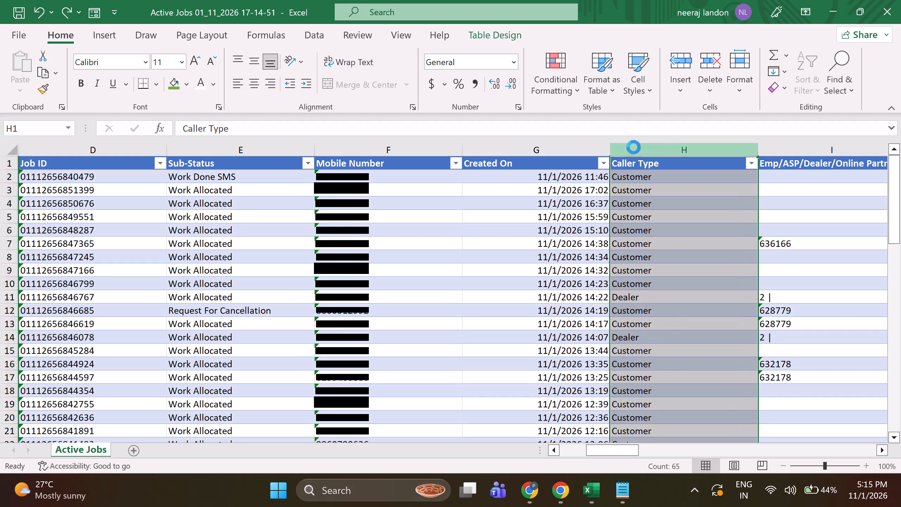
key("ctrl+minus")
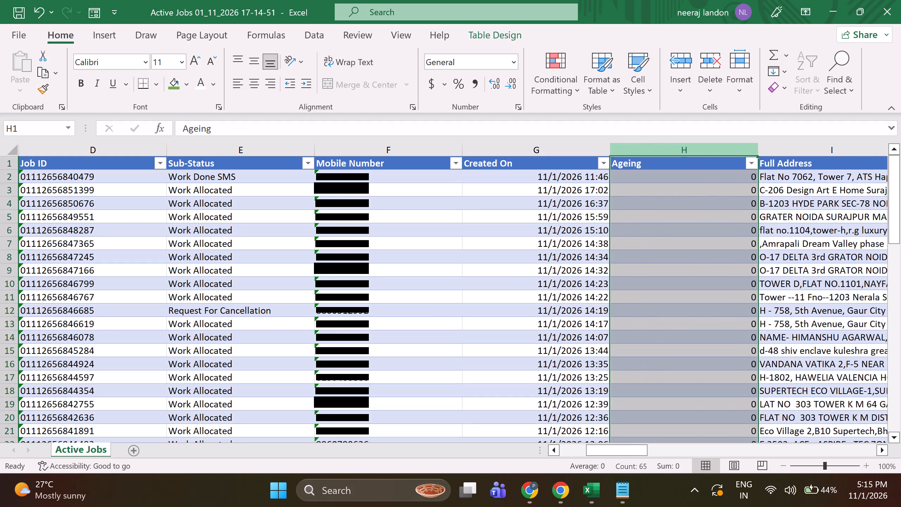
Delete the Appointment Time, Product (Associated Customer Product), Brand and Owner columns.
key("Right")
key("Right")
key("Right")
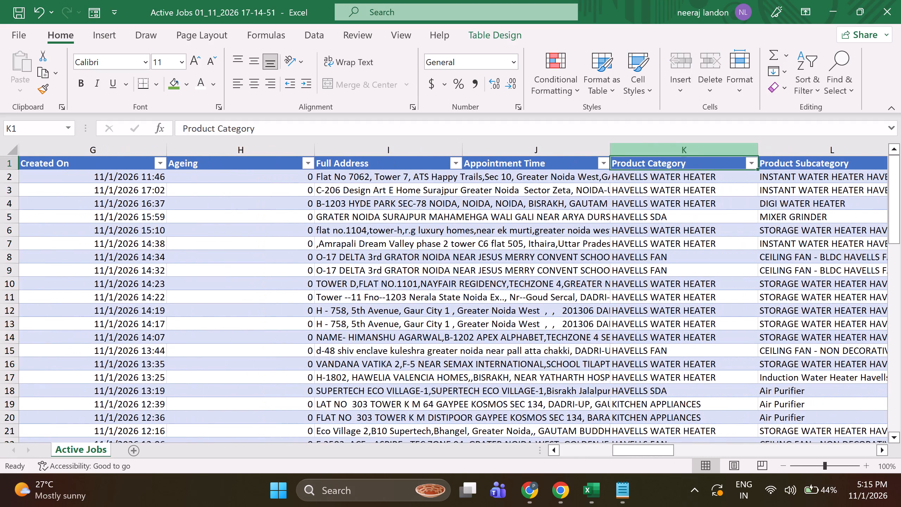
left_click(564, 151)
key("ctrl+minus")
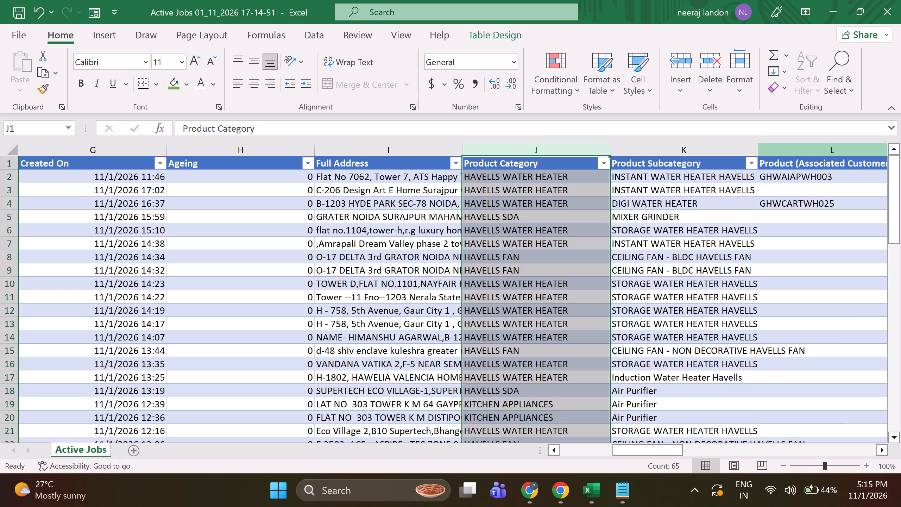
left_click(786, 146)
key("ctrl+minus")
key("ctrl+minus")
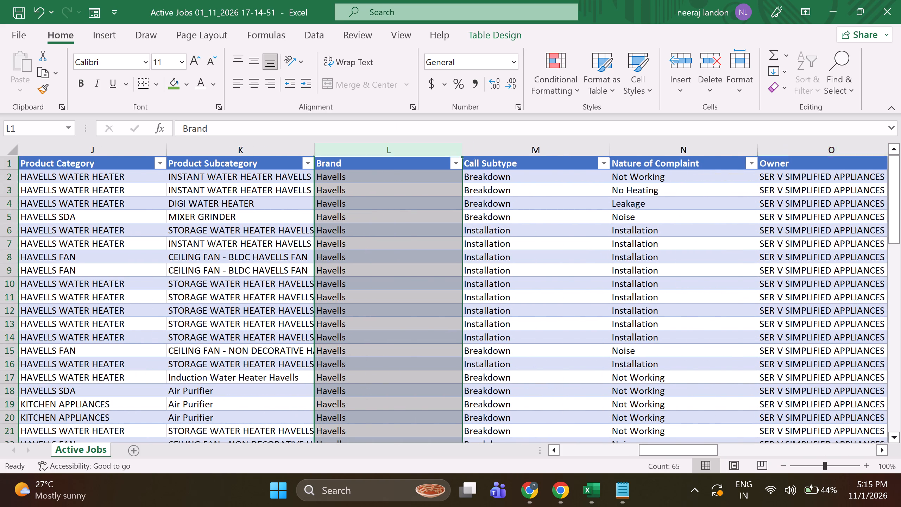
left_click(646, 149)
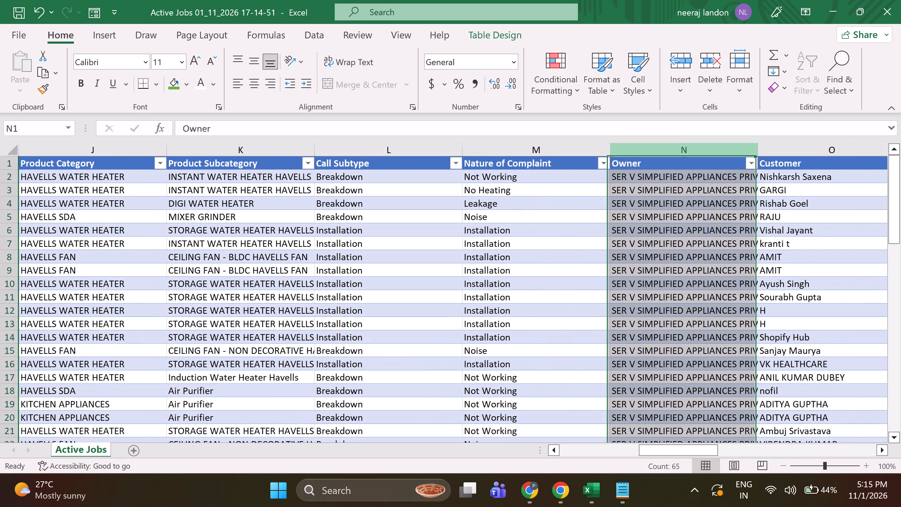
key("ctrl+minus")
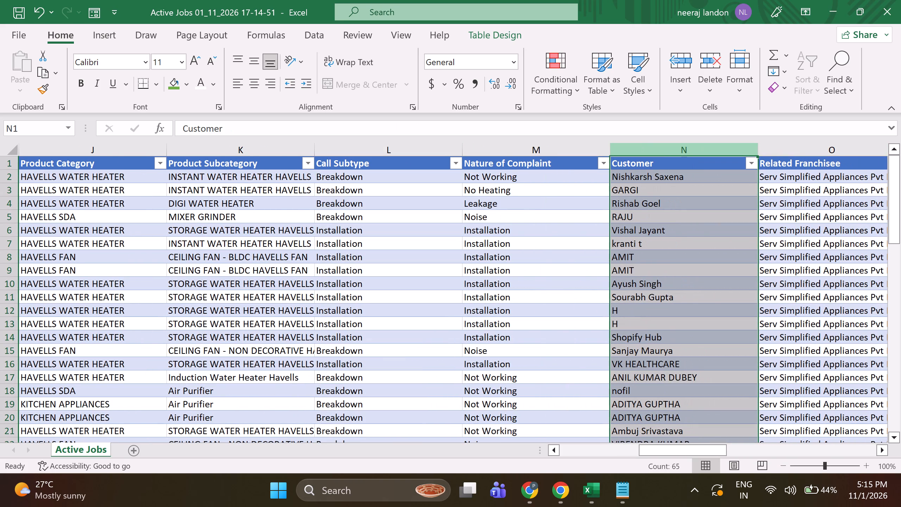
Delete the seven columns from Related Franchisee through Appointment Status, between Customer and Pin code.
key("Right")
key("Right")
key("Right")
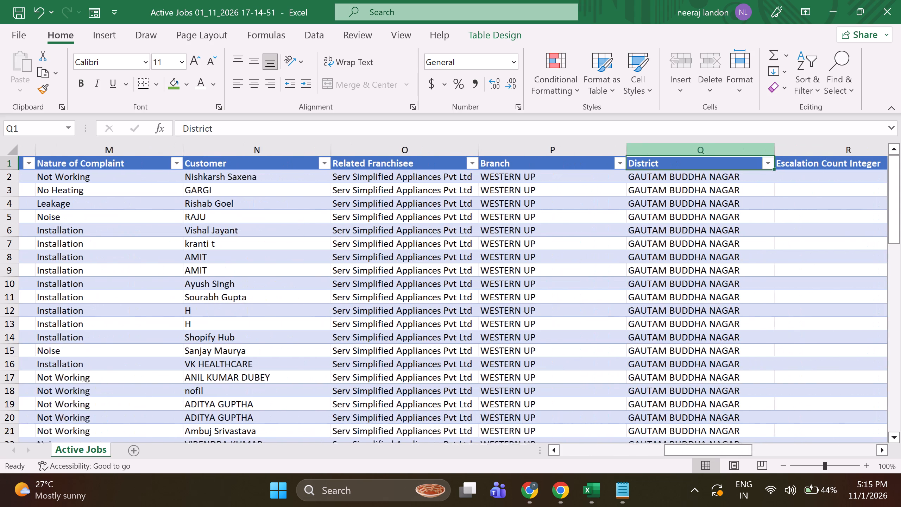
left_click(374, 154)
key("ctrl+minus")
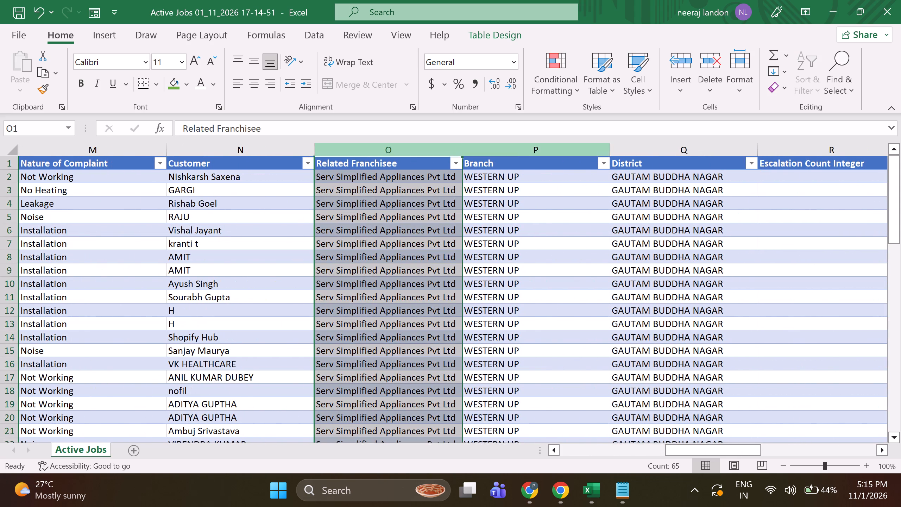
key("ctrl+minus")
key("ctrl+minus")
key("ctrl+minus")
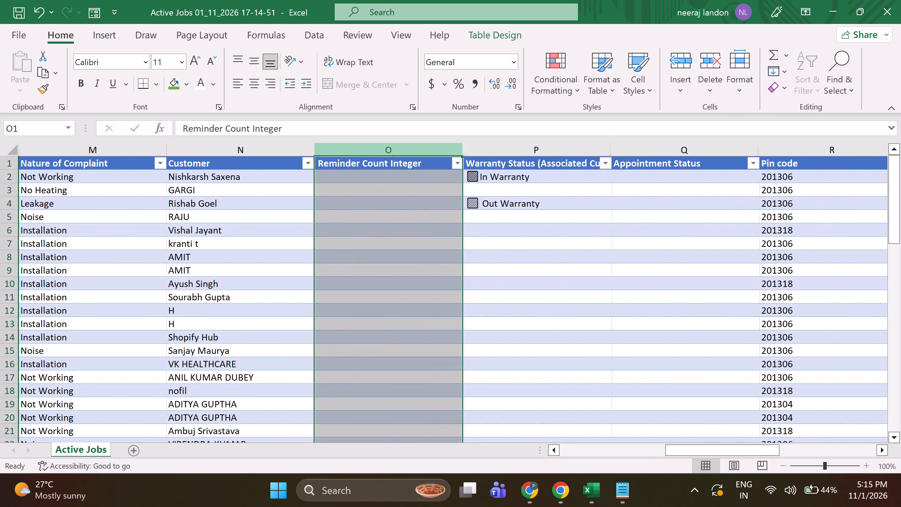
key("ctrl+minus")
key("ctrl+minus")
key("ctrl+minus")
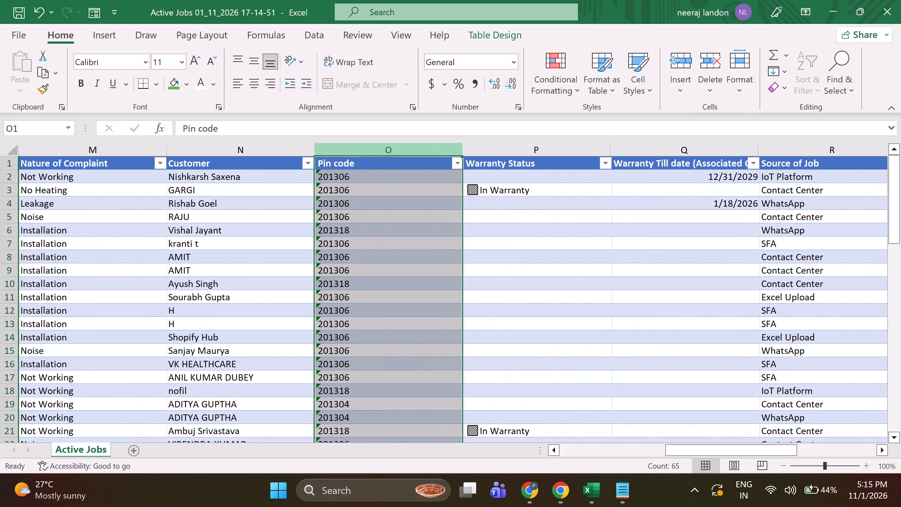
Delete the columns from Warranty Status through Source of Job, plus Job Priority and all columns after it, keeping Web Closure Remarks.
left_click(507, 151)
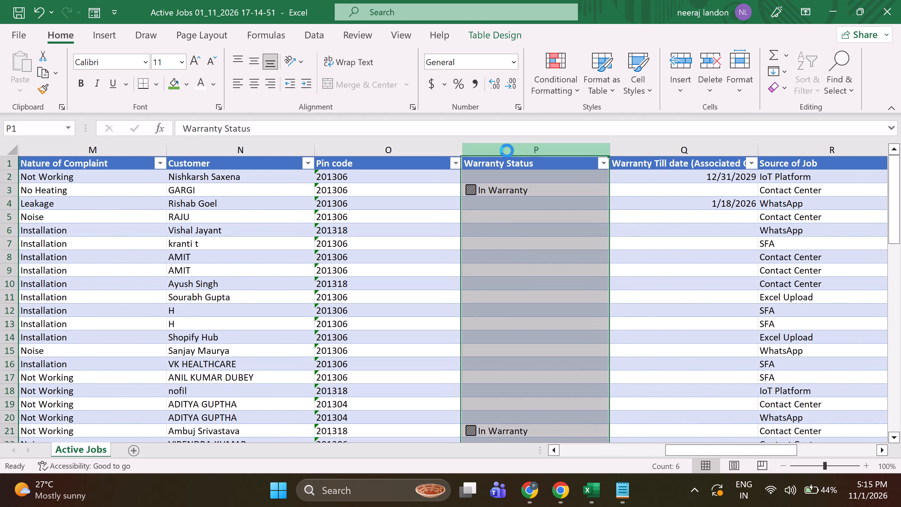
key("ctrl+minus")
key("ctrl+minus")
key("ctrl+minus")
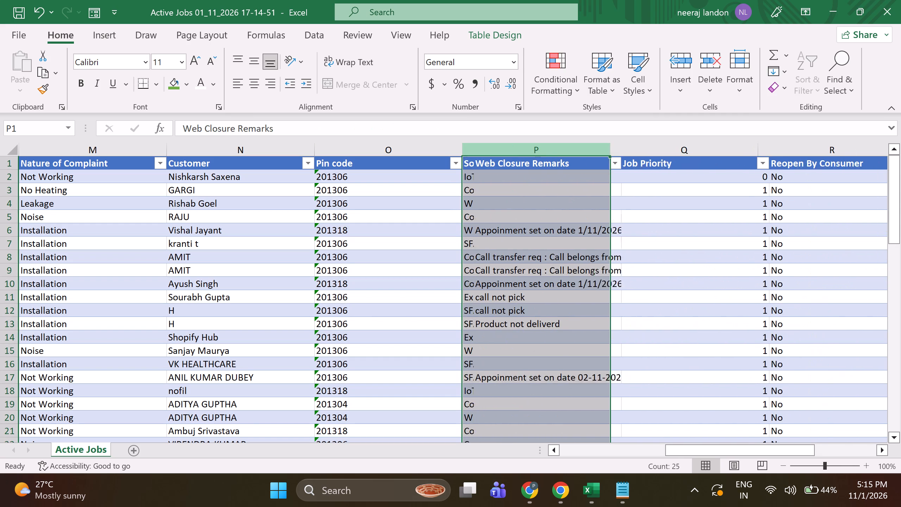
left_click(661, 150)
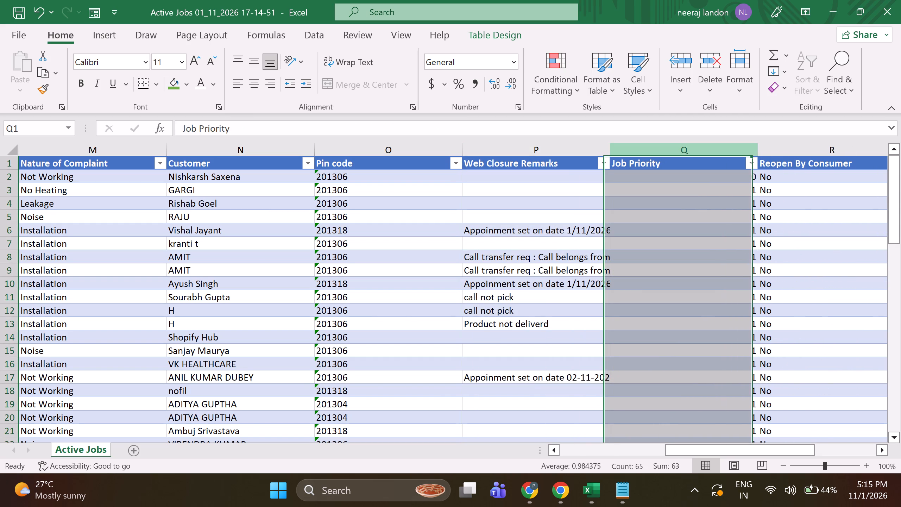
key("ctrl+minus")
key("ctrl+minus")
key("ctrl+minus")
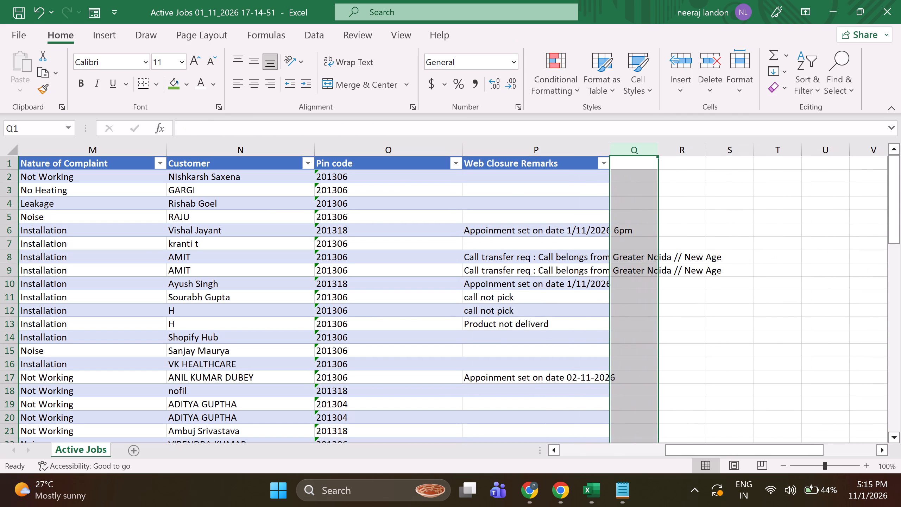
Look through the trimmed jobs table, checking its remaining columns and rows.
scroll(99, 303, "down", 4)
left_click(120, 312)
key("Left")
key("Left")
key("Left")
key("Left")
key("Left")
key("Left")
key("Left")
key("Left")
key("Left")
key("Left")
key("Left")
key("Left")
key("Left")
key("Left")
key("Left")
key("Left")
key("Left")
key("Left")
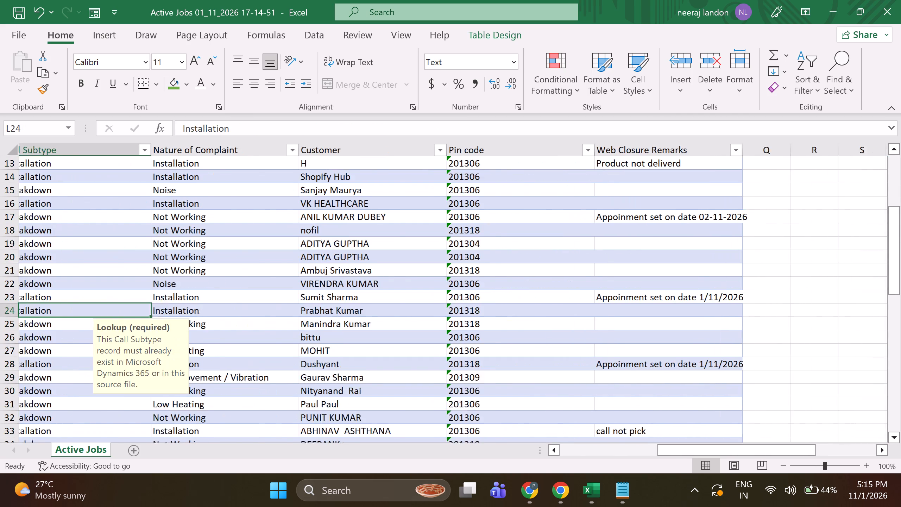
scroll(189, 309, "up", 3)
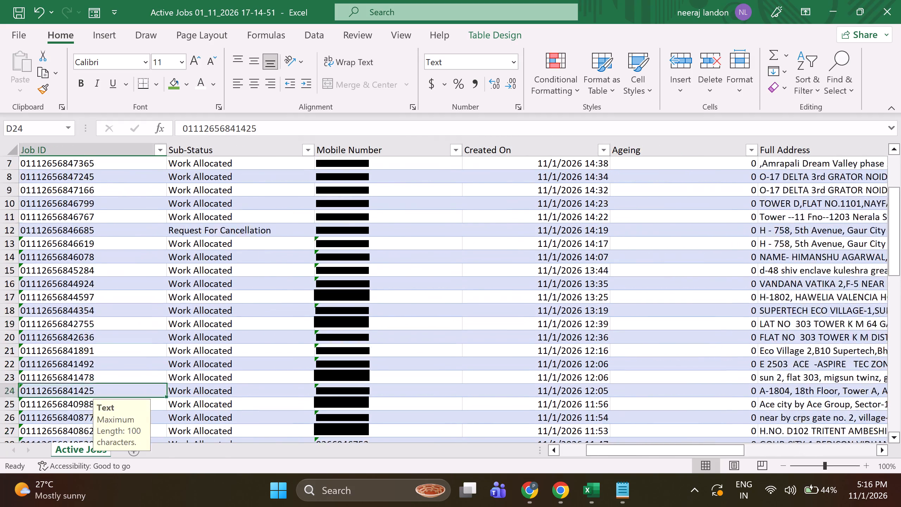
scroll(189, 308, "up", 7)
scroll(263, 297, "down", 10)
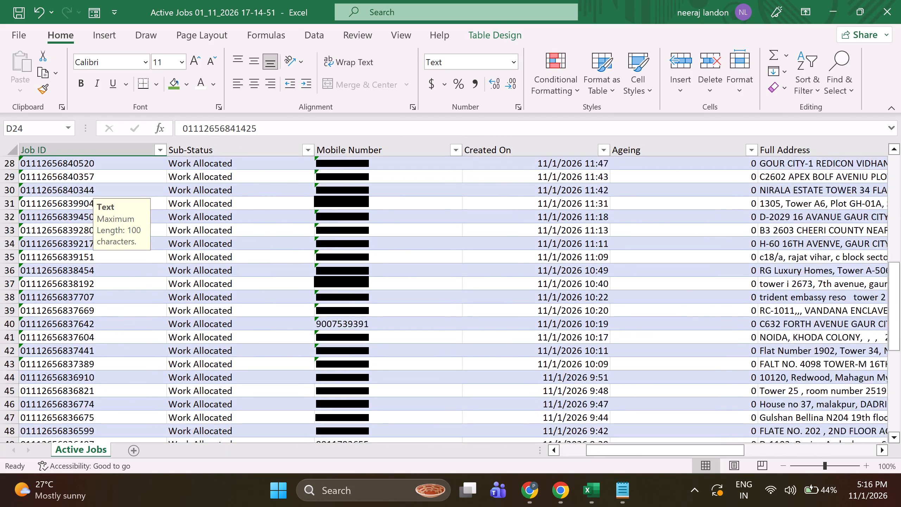
scroll(260, 293, "down", 7)
scroll(260, 293, "up", 20)
scroll(260, 293, "up", 3)
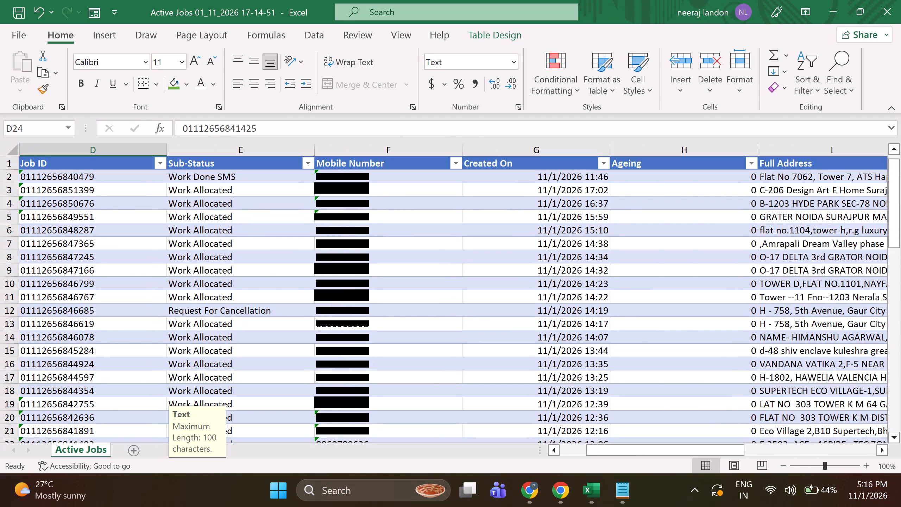
Open the Save As options for the trimmed Active Jobs workbook.
left_click(20, 34)
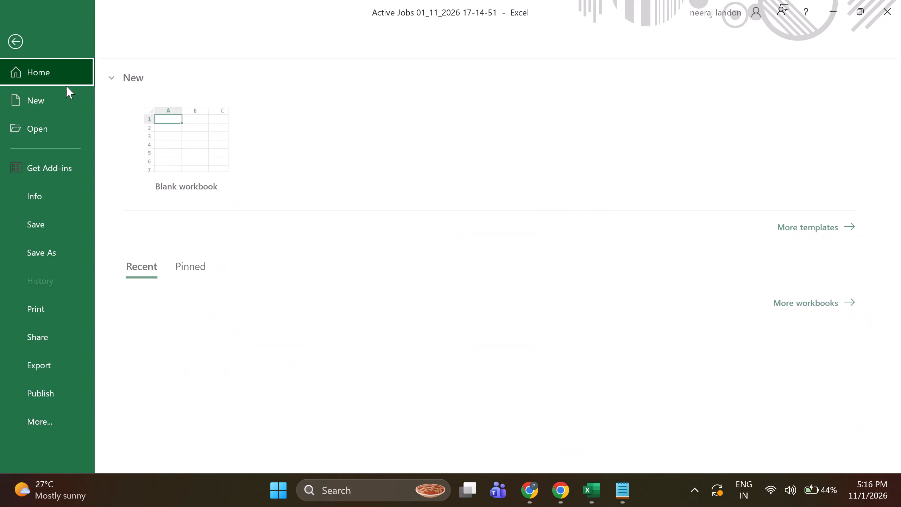
left_click(37, 254)
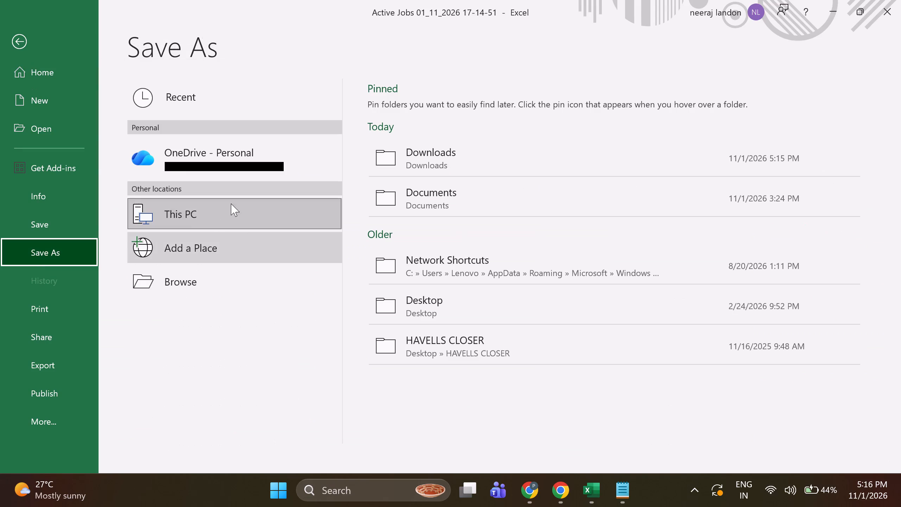
Name the workbook copy "Active Jobs 01_11_2026 1 NOV" for saving as an Excel Workbook in the Documents folder.
double_click(247, 214)
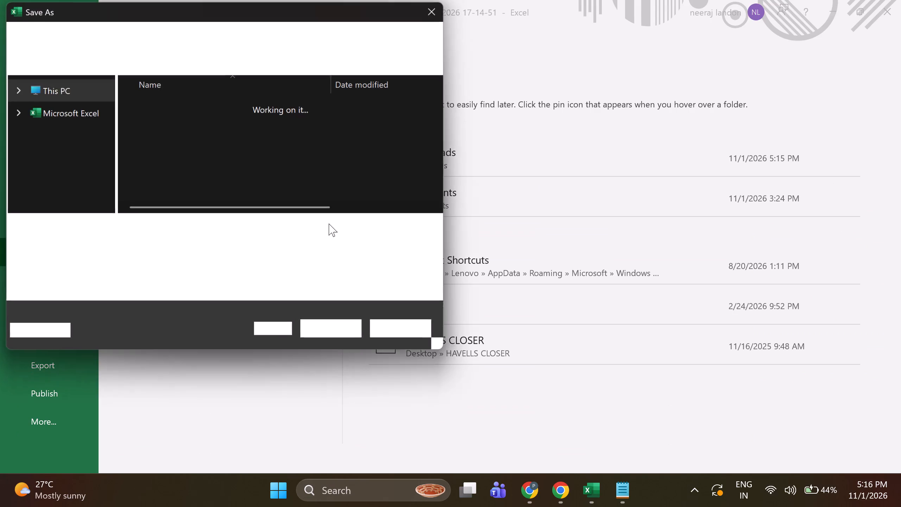
left_click(245, 232)
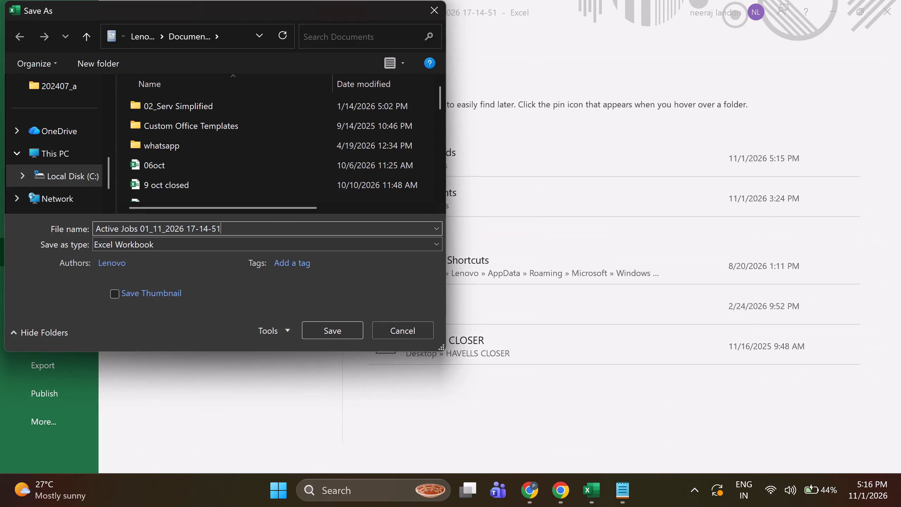
left_click(252, 228)
key("BackSpace")
key("BackSpace")
key("BackSpace")
key("BackSpace")
key("BackSpace")
key("BackSpace")
key("BackSpace")
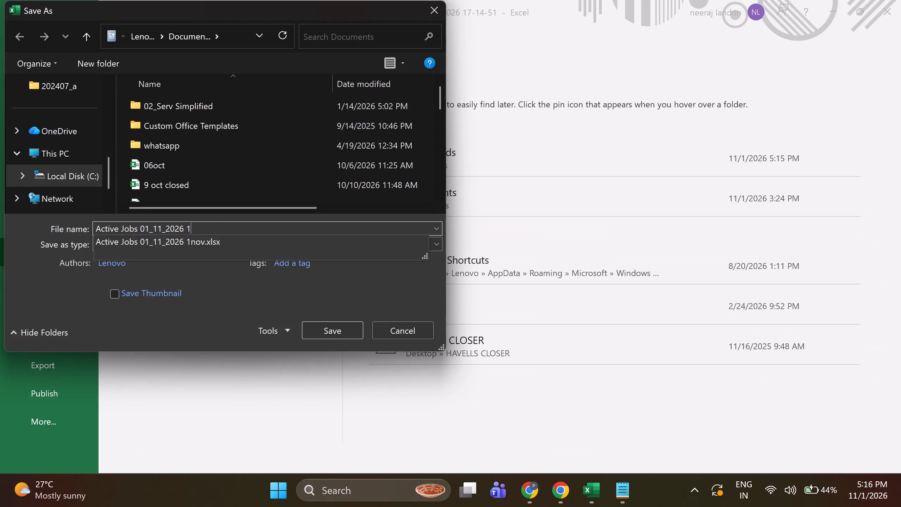
key("BackSpace")
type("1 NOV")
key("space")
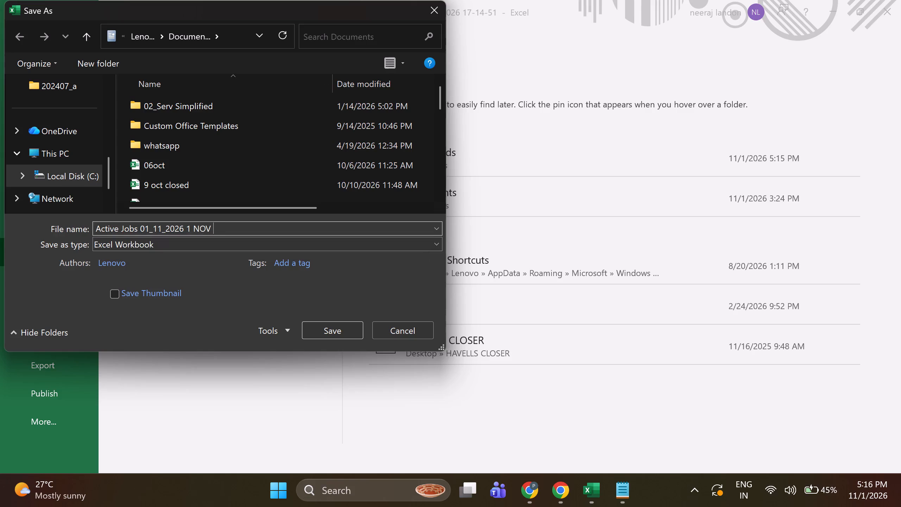
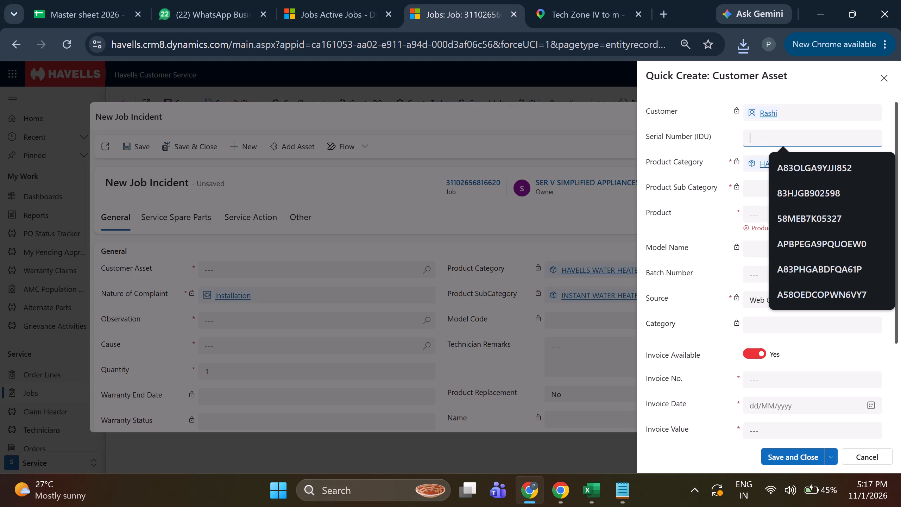
key("ctrl+v")
left_click(574, 233)
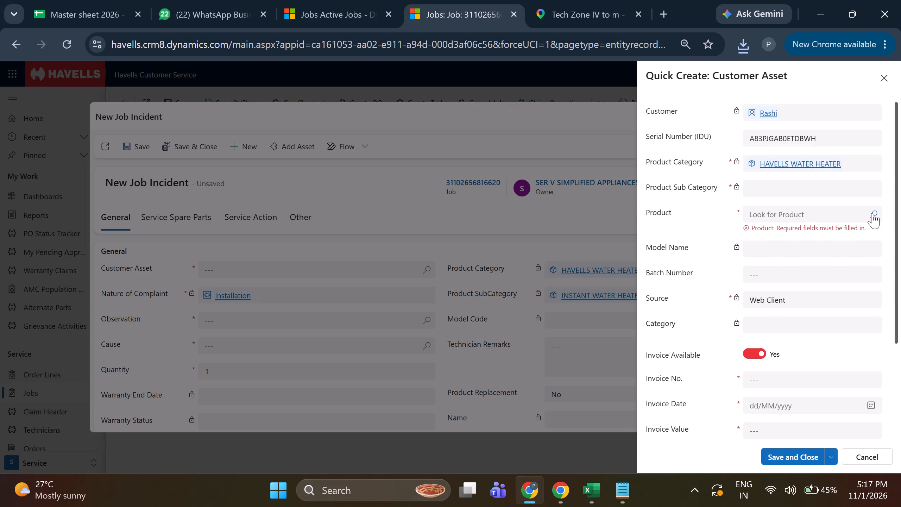
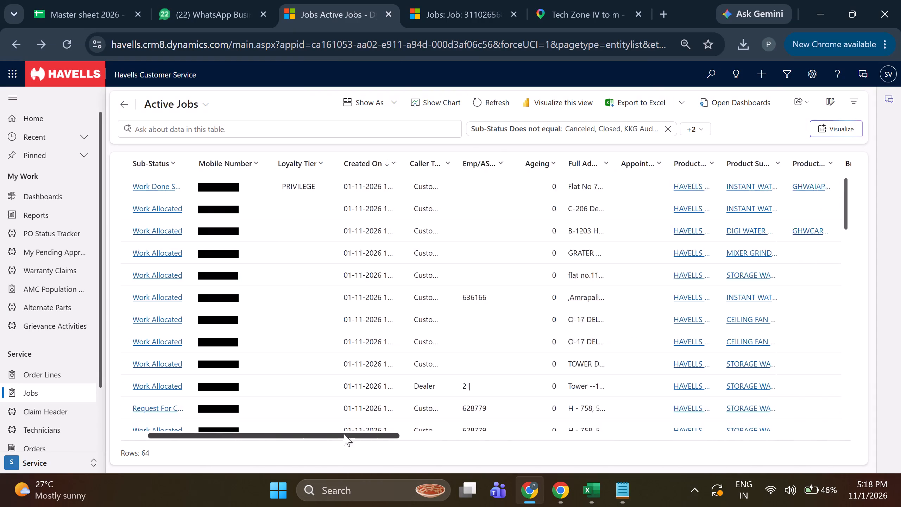
Look through the filtered Active Jobs list in Dynamics, checking the rows and the product, call subtype and customer columns.
left_click_drag(344, 434, 467, 434)
scroll(496, 287, "down", 1)
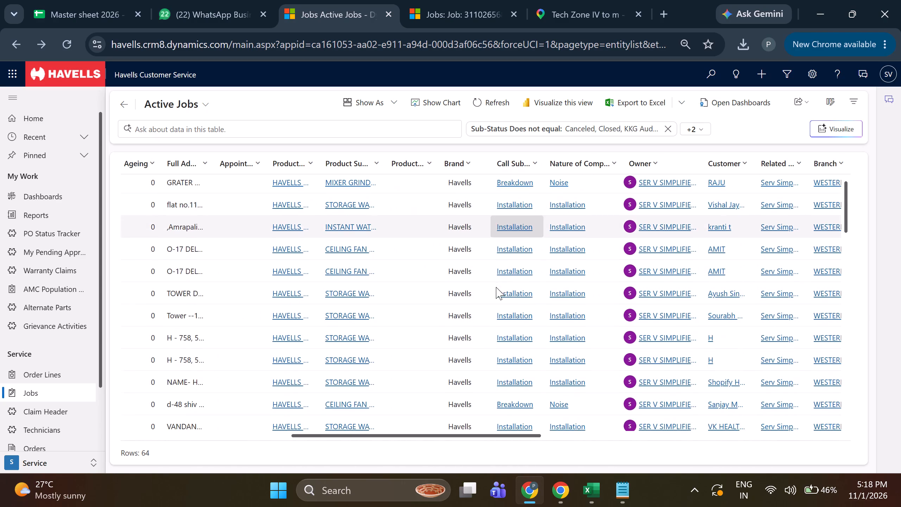
scroll(496, 287, "down", 4)
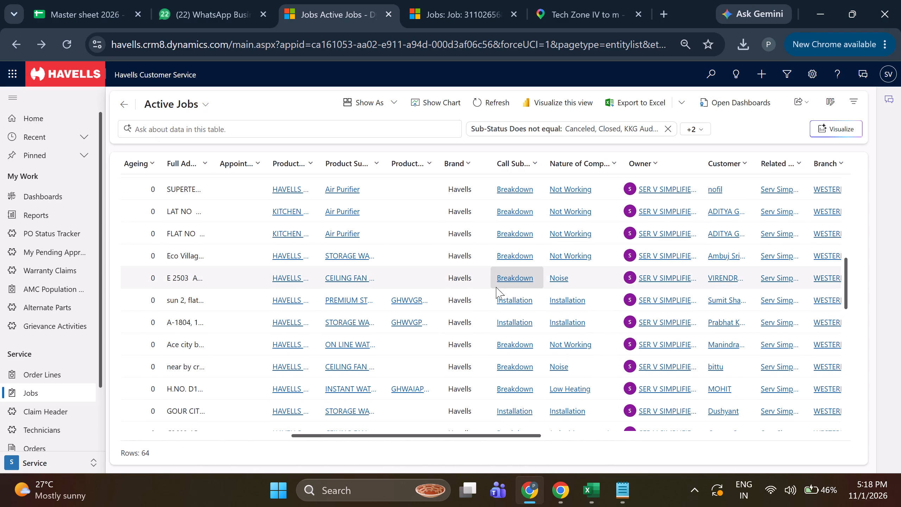
scroll(483, 368, "down", 4)
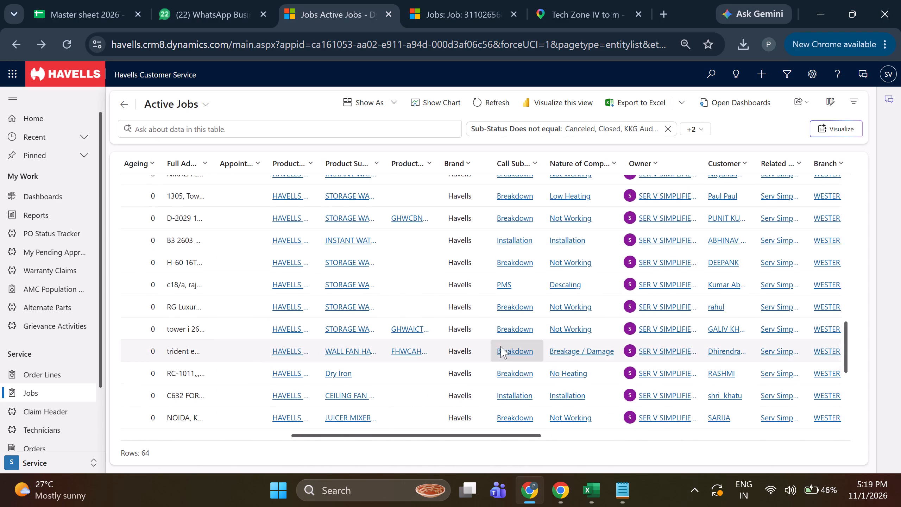
scroll(500, 345, "down", 8)
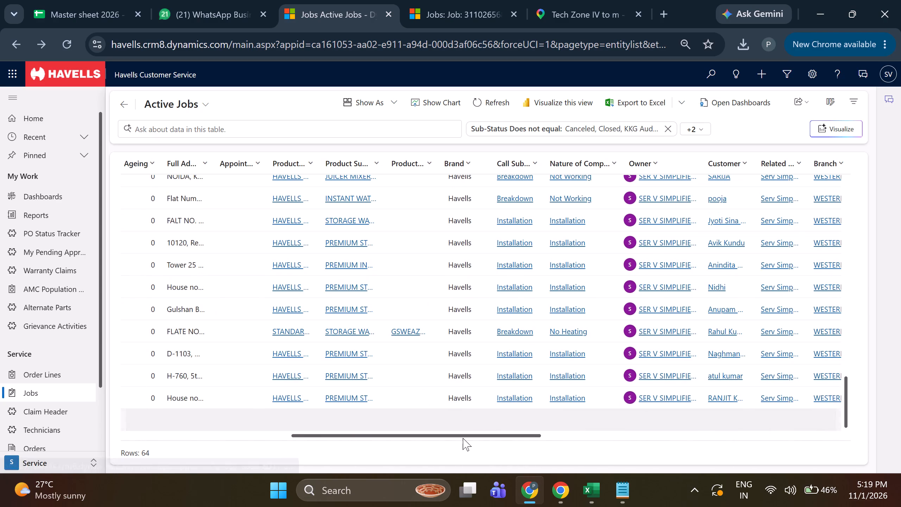
left_click_drag(460, 439, 451, 438)
left_click_drag(447, 436, 281, 437)
left_click_drag(268, 437, 197, 445)
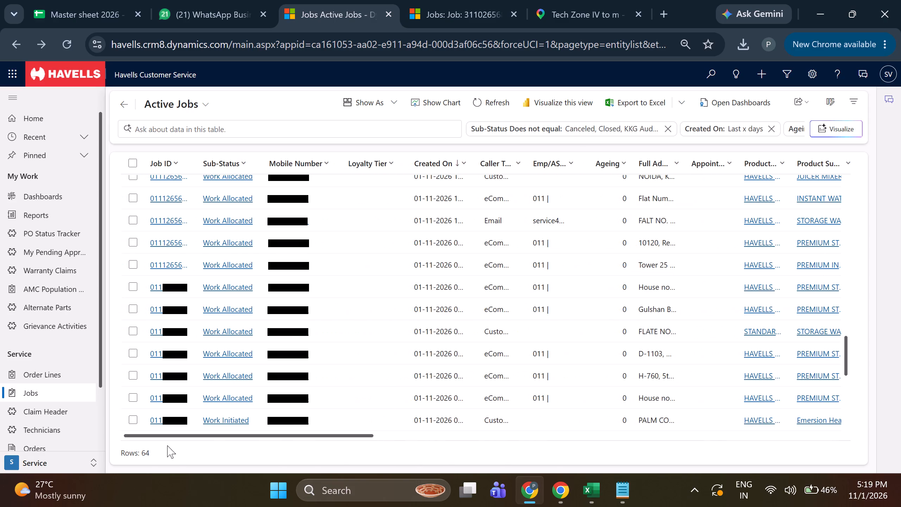
scroll(407, 328, "up", 2)
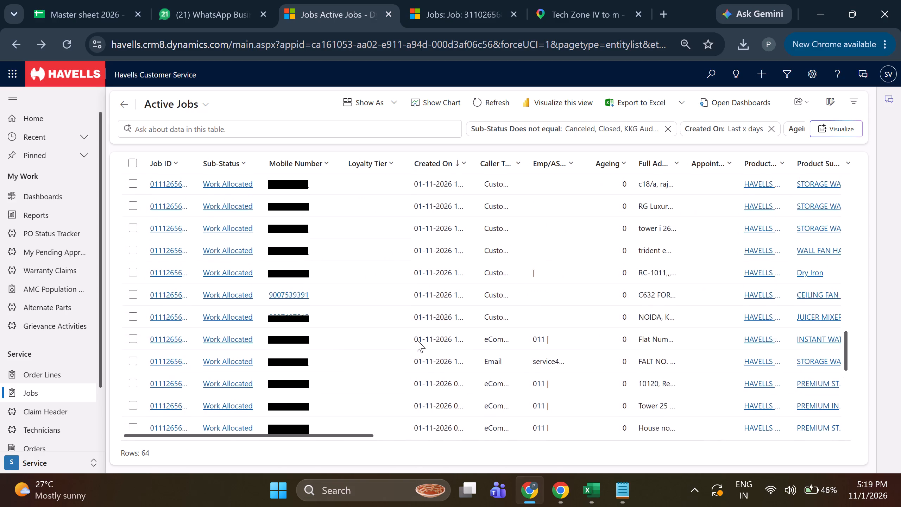
scroll(417, 340, "up", 5)
scroll(419, 205, "up", 4)
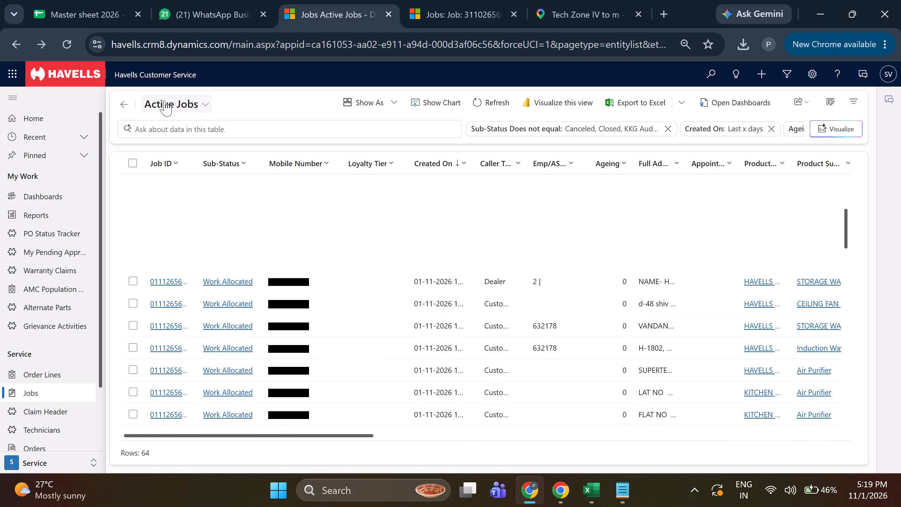
Return to the unfiltered Active Jobs list and filter the Ageing column to equal 0.
left_click(10, 44)
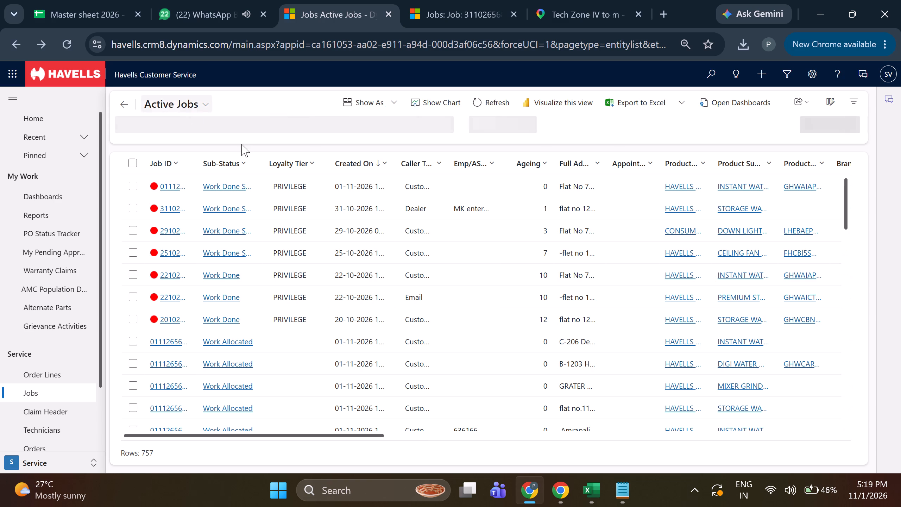
left_click(544, 168)
left_click(509, 243)
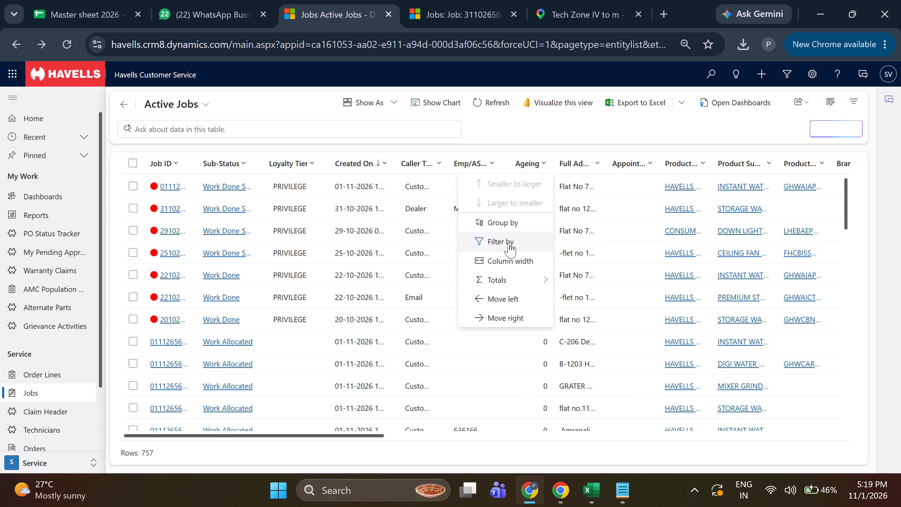
left_click(573, 245)
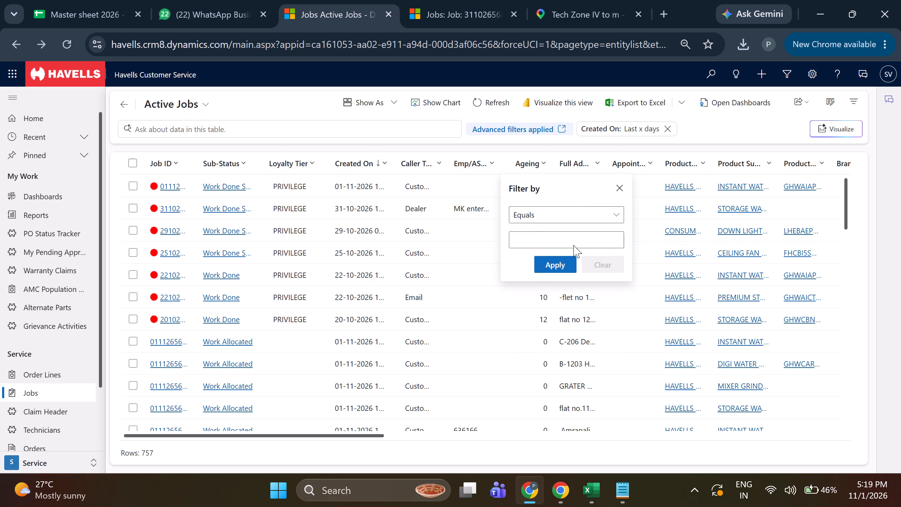
key("0")
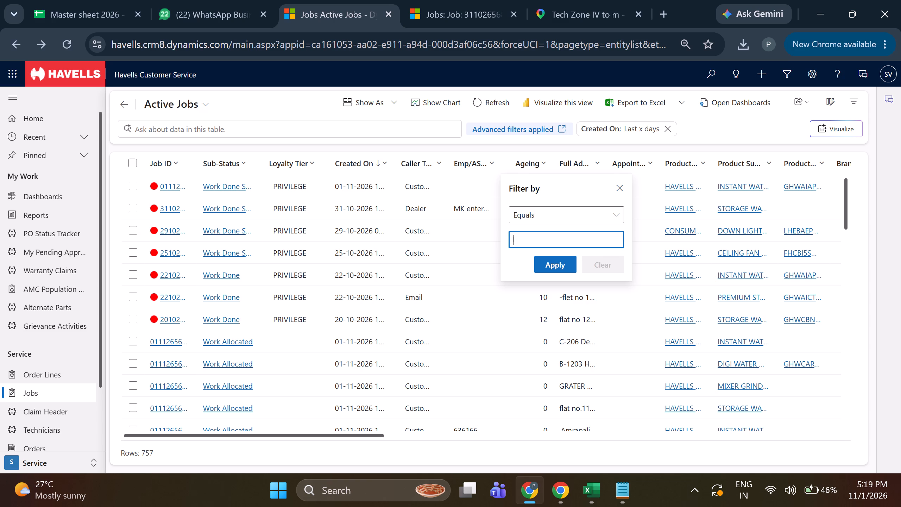
left_click(553, 267)
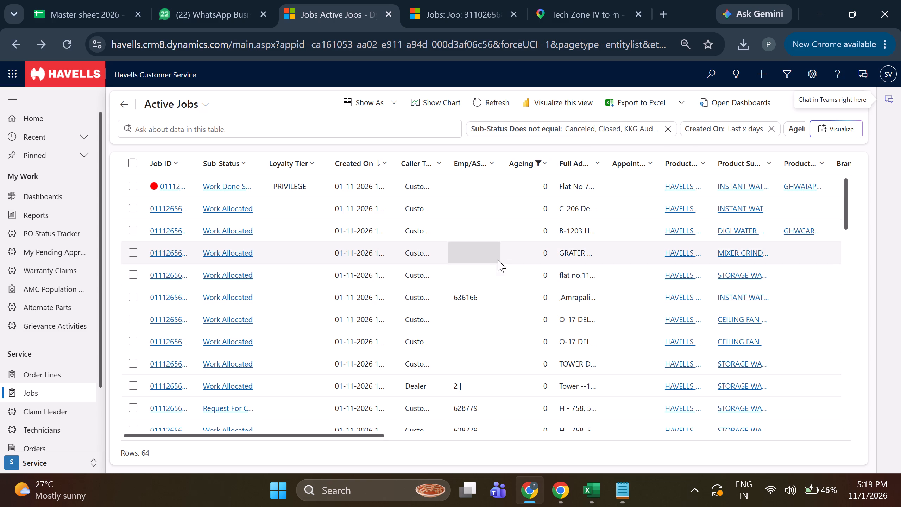
Look through the Active Jobs rows filtered by Ageing.
scroll(496, 270, "down", 2)
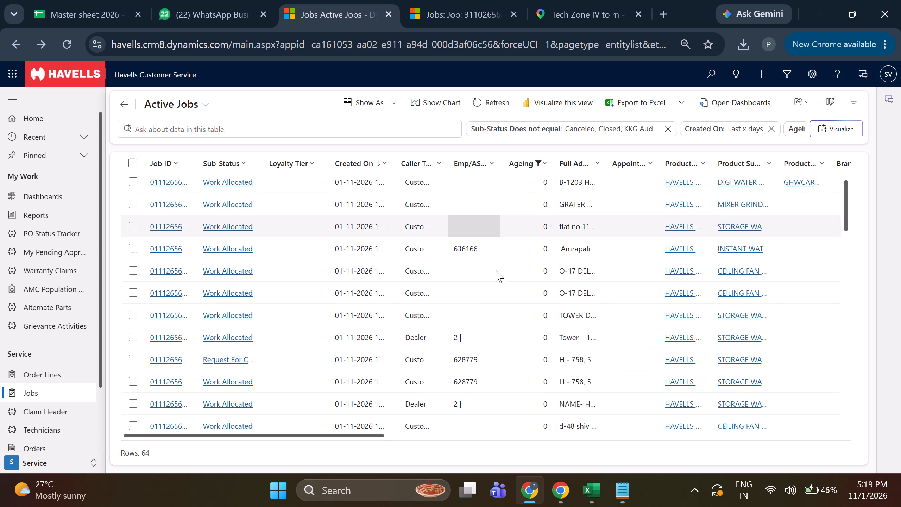
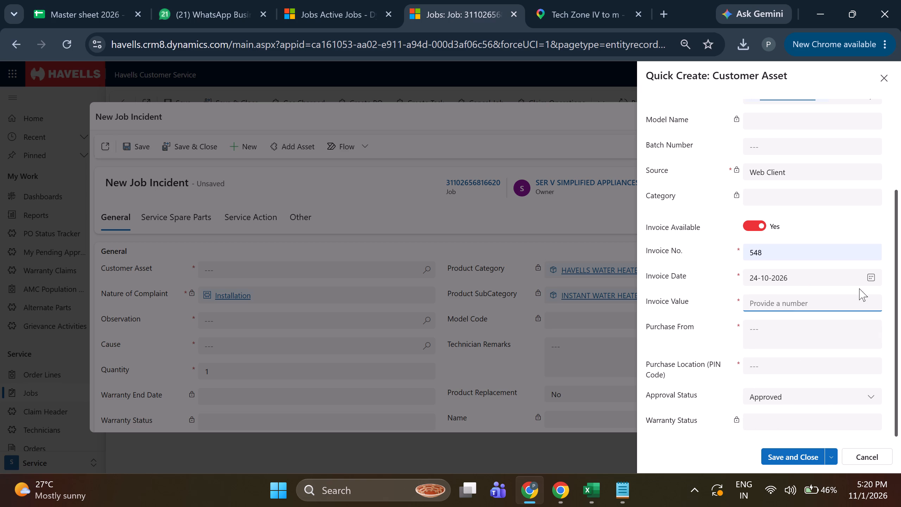
Complete the customer asset's invoice details with date 27-10-2026, value 4999, purchased from NOIDA, location PIN code 201301, and save the asset.
left_click(869, 278)
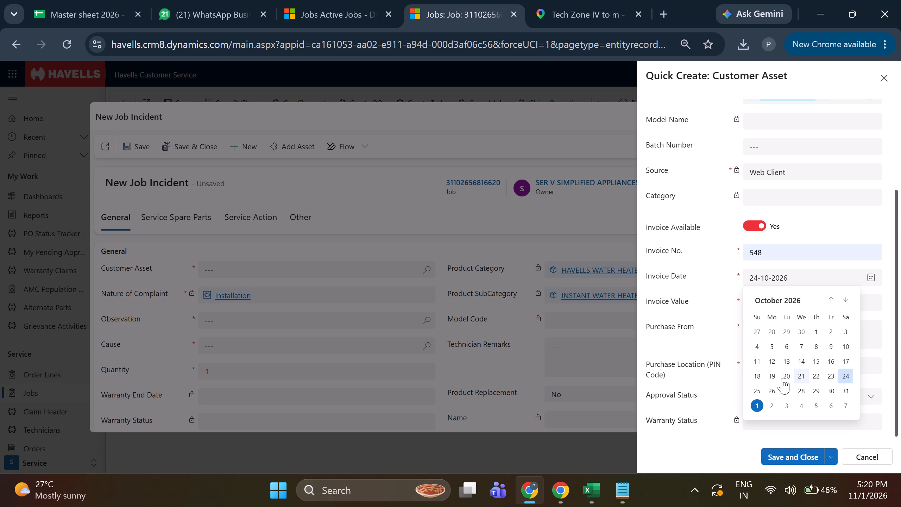
left_click(785, 386)
left_click(786, 302)
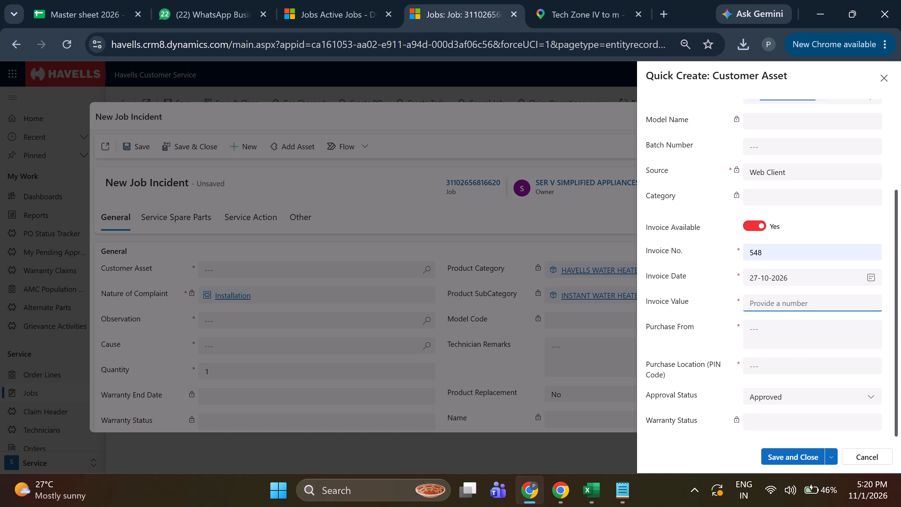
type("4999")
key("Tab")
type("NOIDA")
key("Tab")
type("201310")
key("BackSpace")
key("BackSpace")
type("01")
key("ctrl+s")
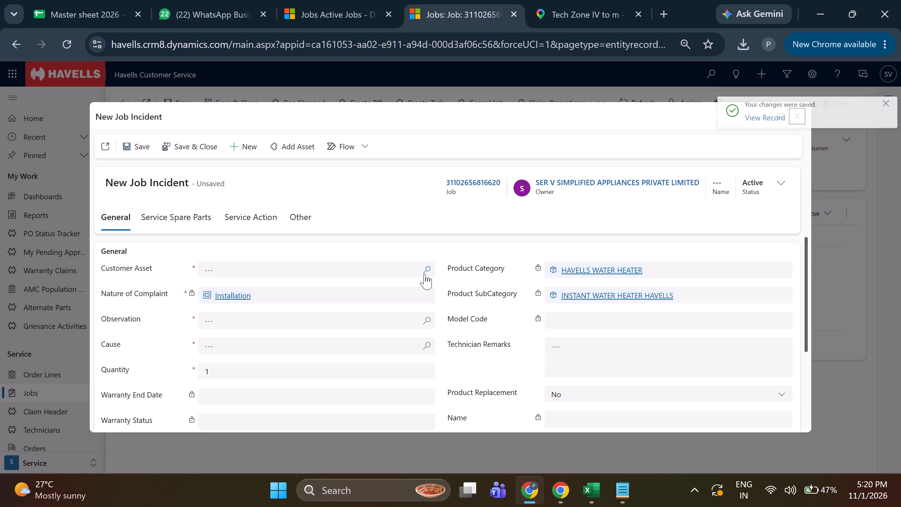
left_click(424, 274)
left_click(353, 318)
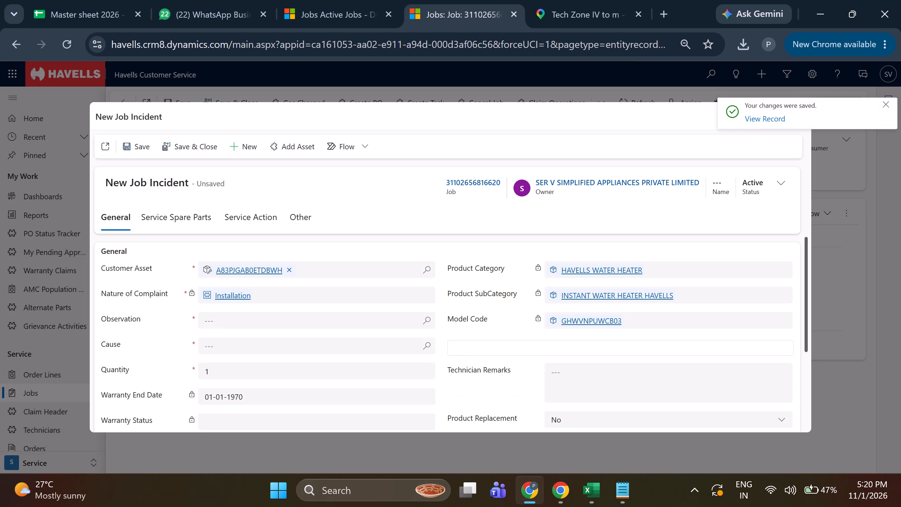
left_click(423, 319)
left_click(274, 225)
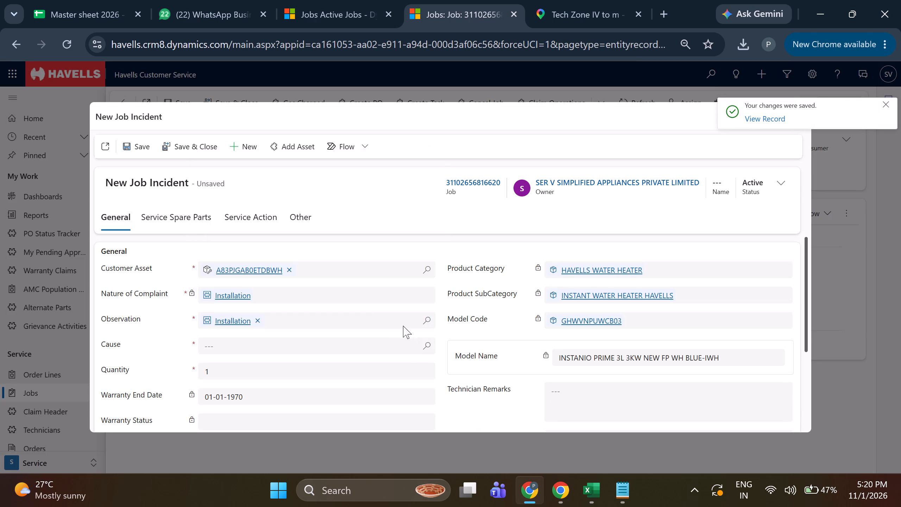
left_click(424, 349)
left_click(245, 308)
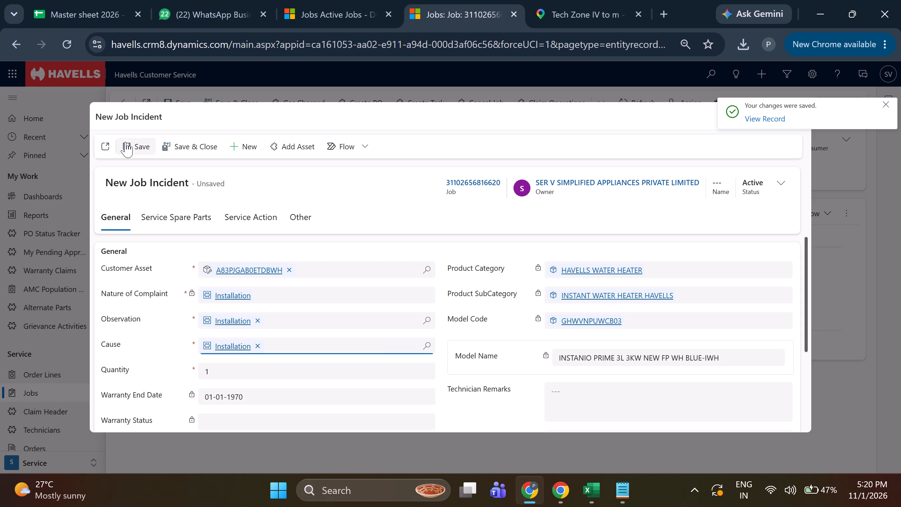
left_click(126, 143)
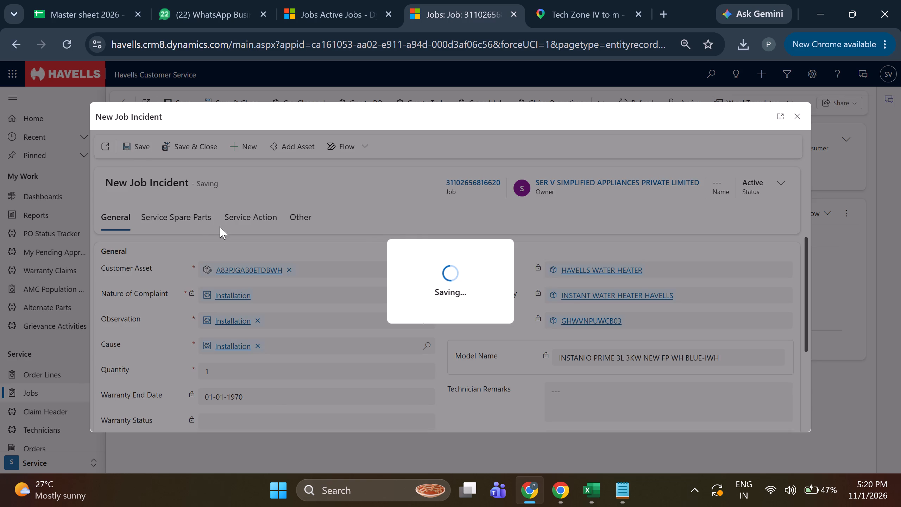
Mark the incident's second Installation Done service action as Used, then save and close both the service and the incident.
left_click(239, 225)
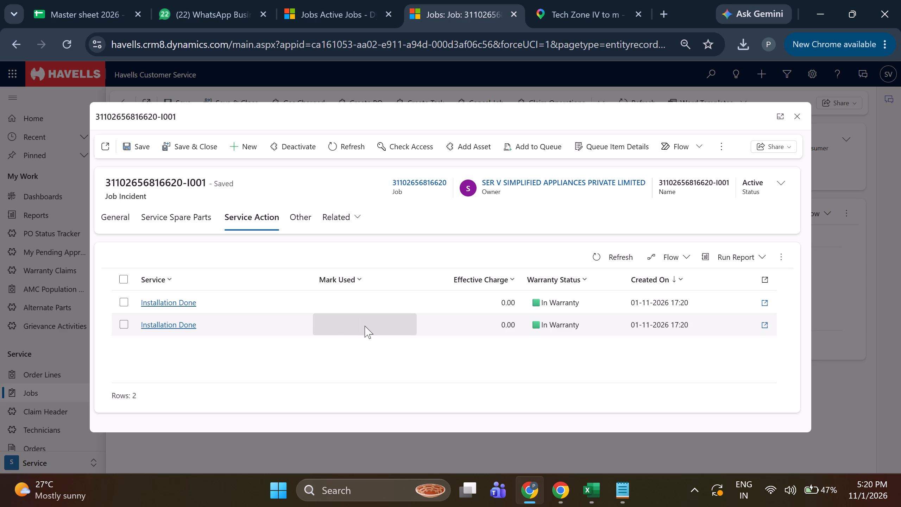
double_click(365, 326)
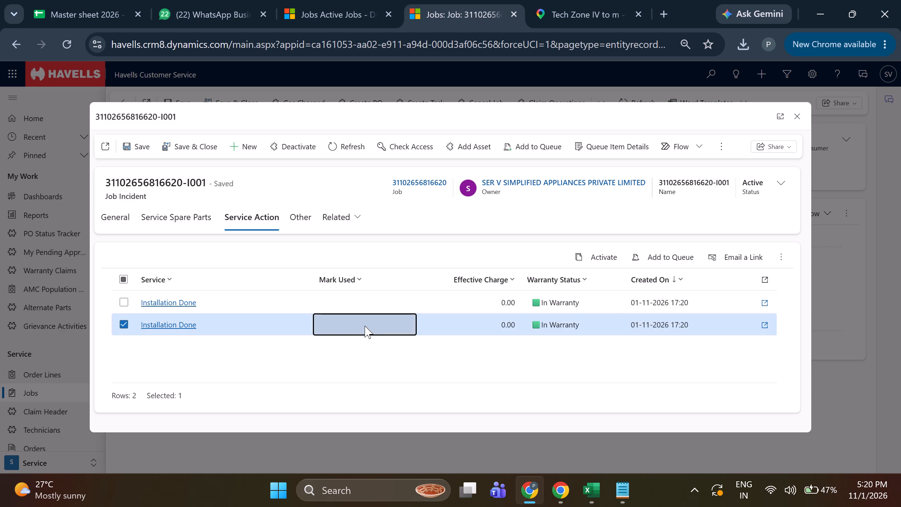
left_click(543, 239)
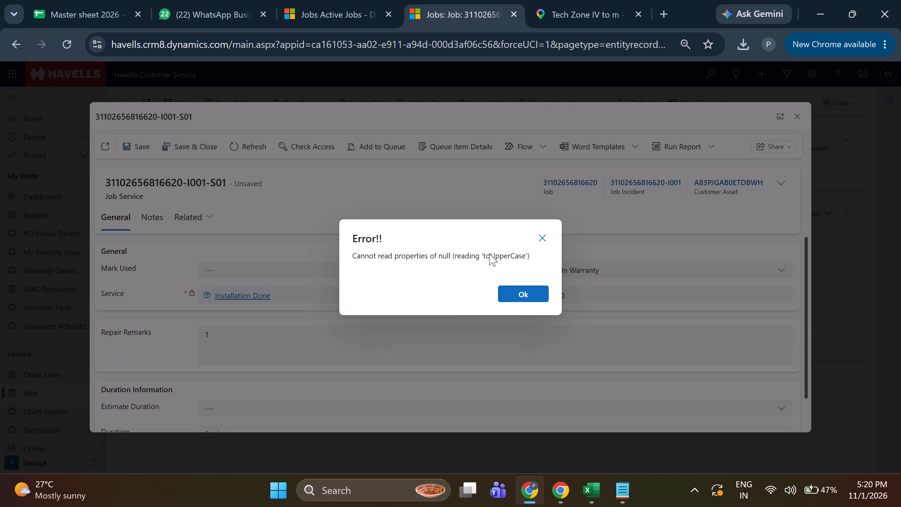
left_click(379, 273)
left_click(344, 325)
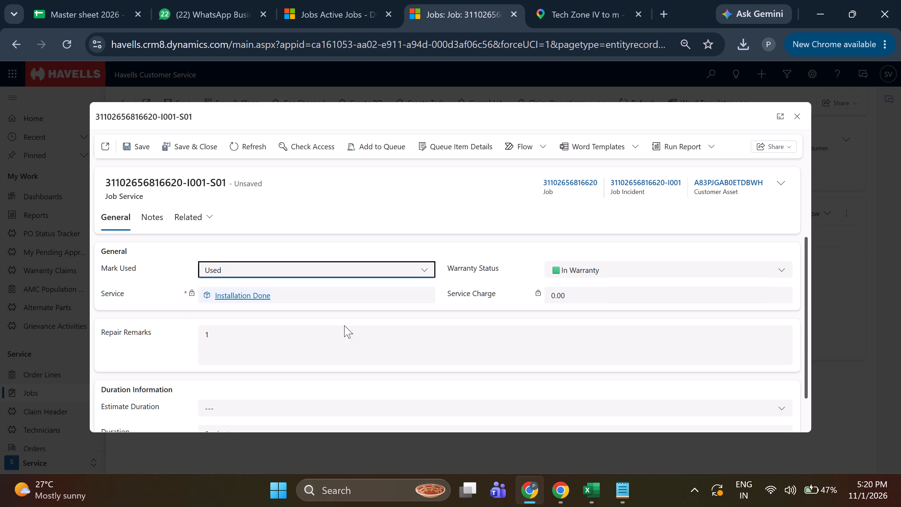
left_click(201, 143)
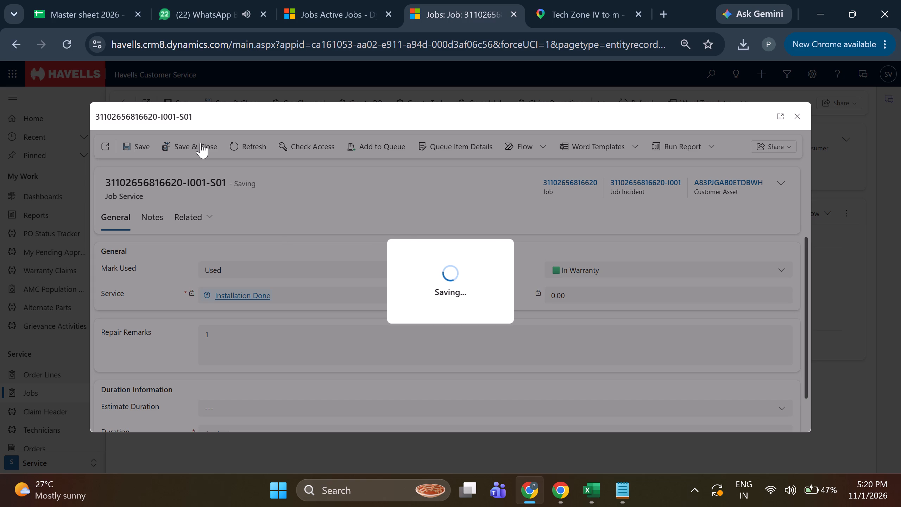
left_click(201, 143)
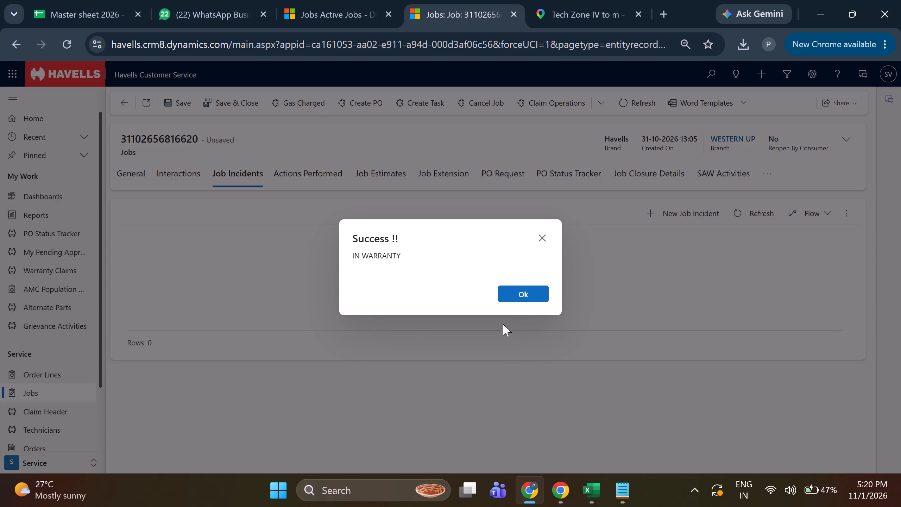
left_click(524, 290)
Change the job's Assigned To from the franchise to franchise technician Parkash in the general job details.
left_click(144, 173)
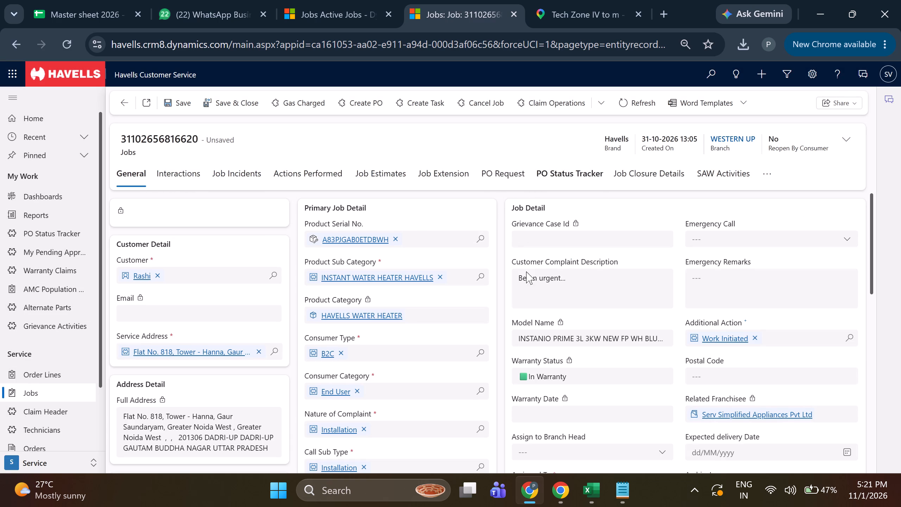
scroll(528, 317, "down", 2)
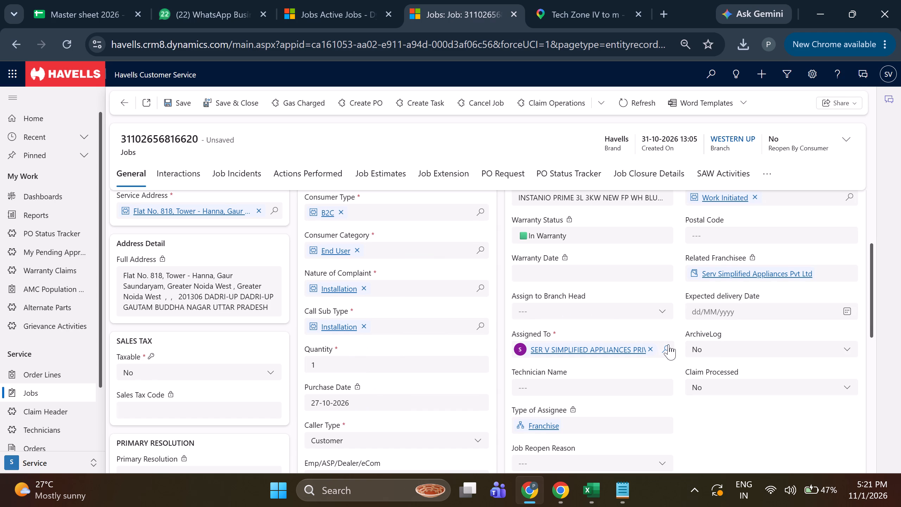
left_click(668, 344)
scroll(581, 232, "down", 3)
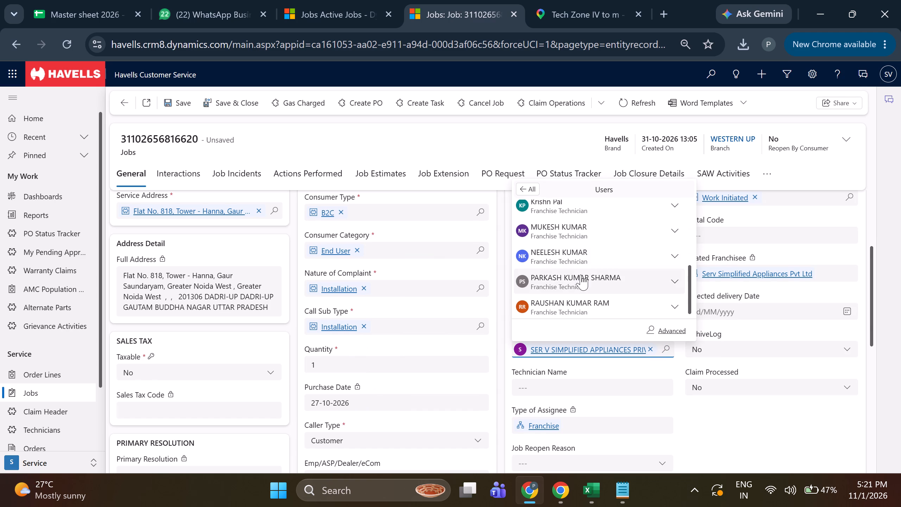
left_click(581, 275)
scroll(282, 210, "up", 2)
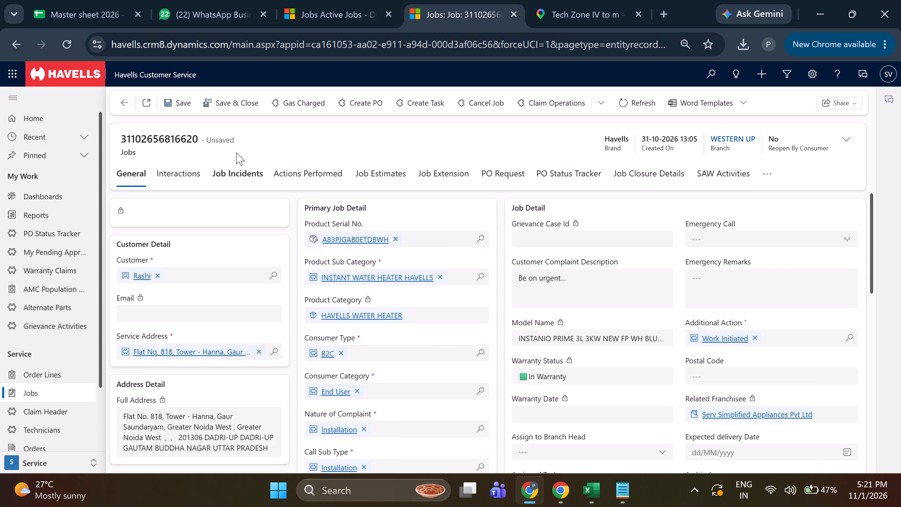
Save the job with its updated technician assignment.
left_click(175, 100)
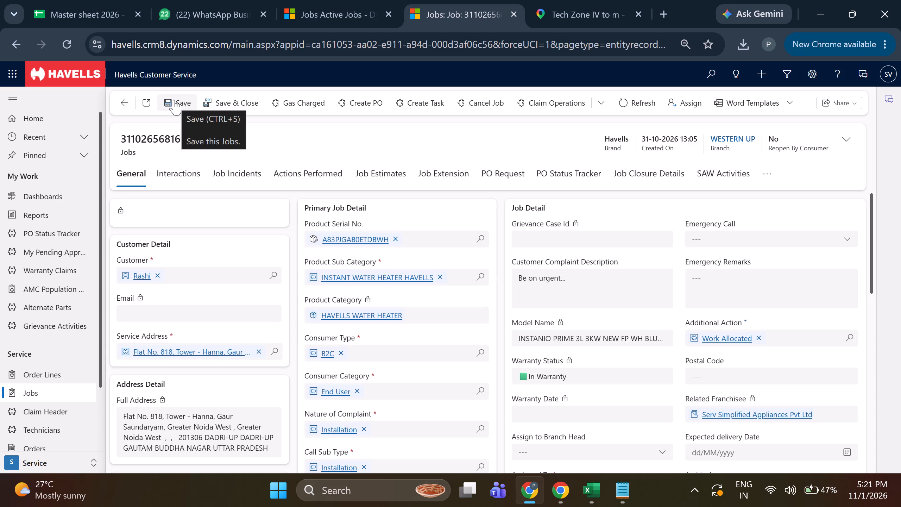
left_click(660, 168)
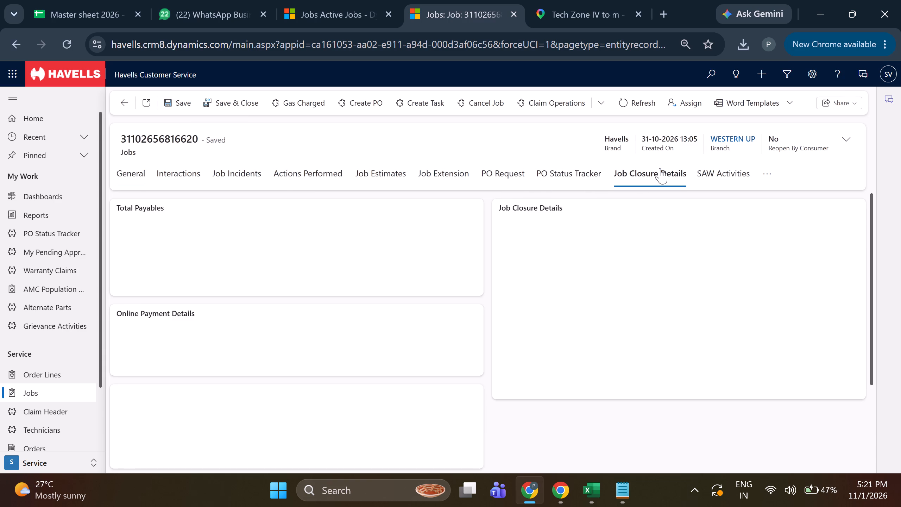
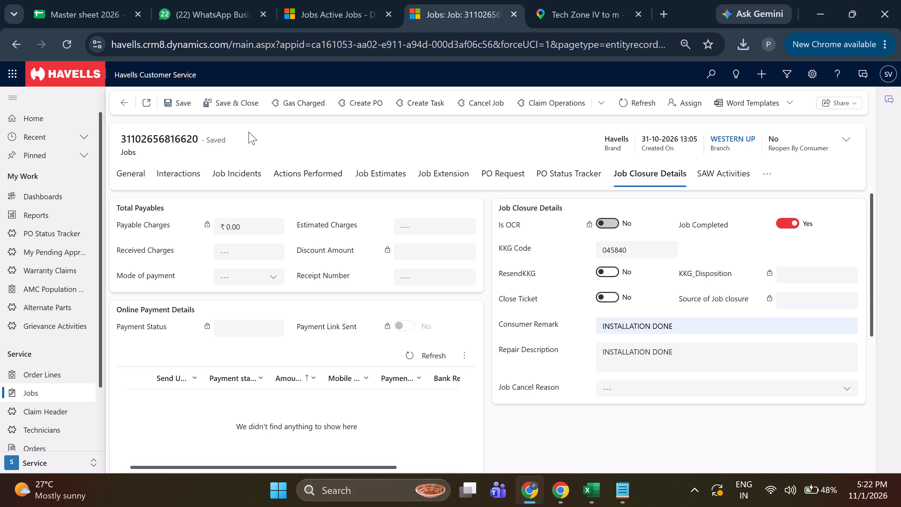
left_click(227, 100)
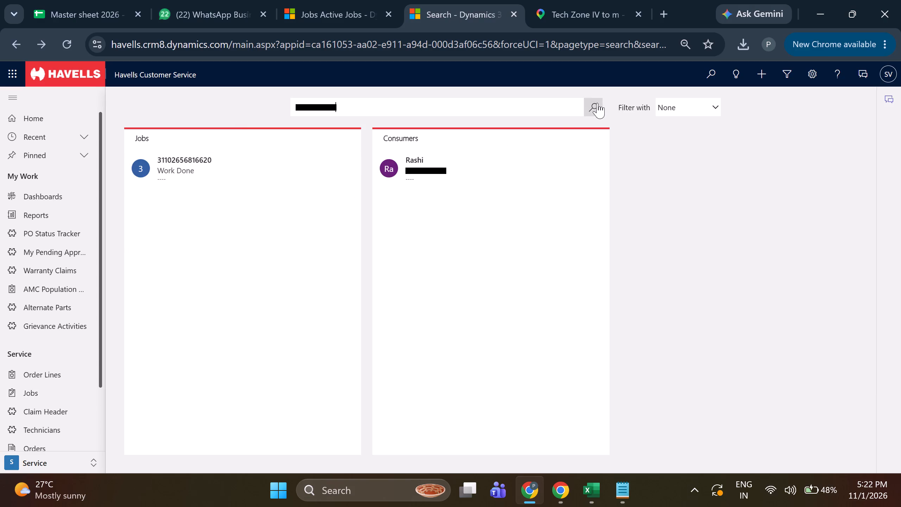
left_click(594, 105)
left_click(594, 105)
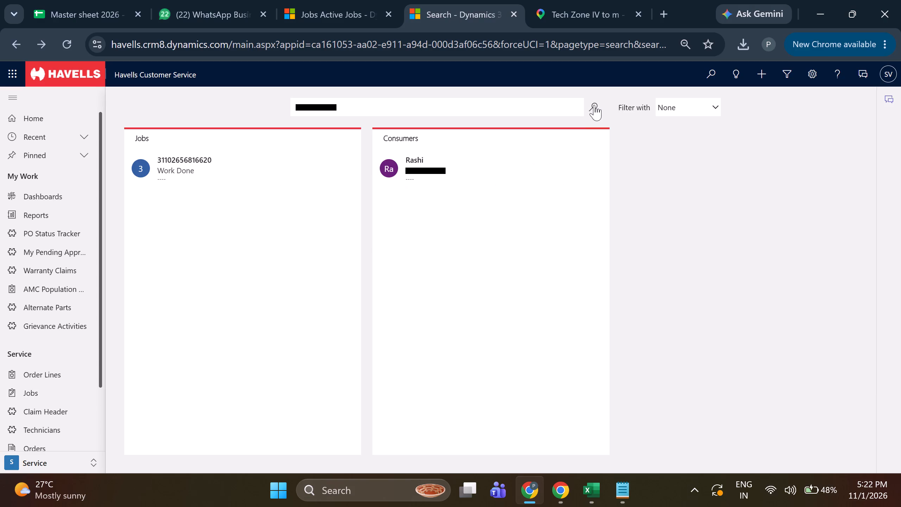
left_click(594, 105)
left_click(295, 173)
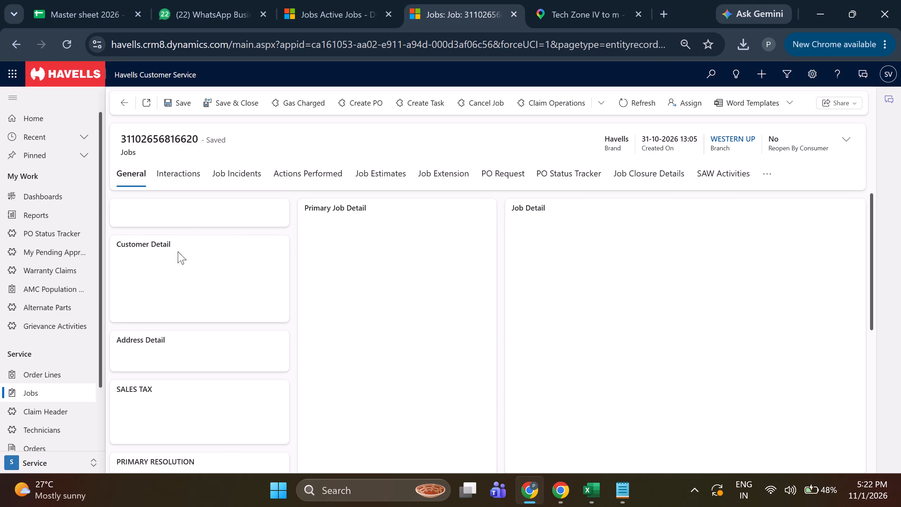
left_click(358, 240)
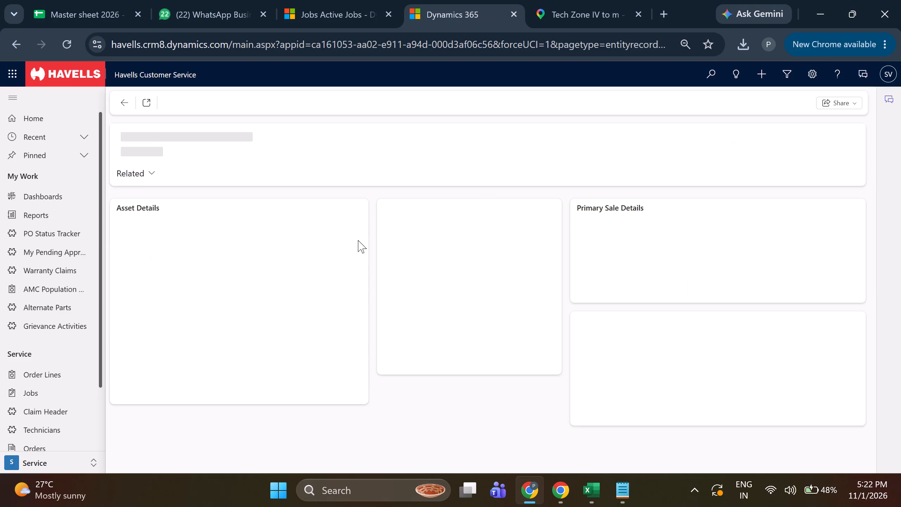
left_click(187, 186)
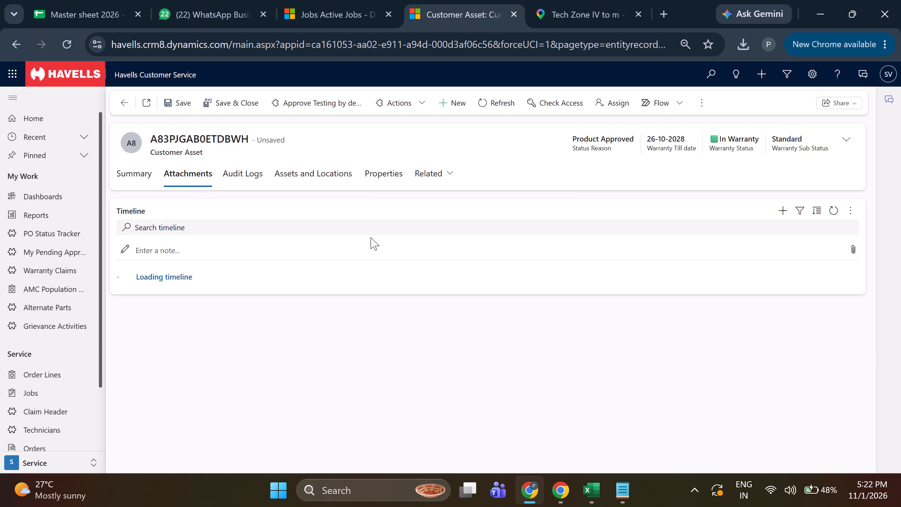
left_click(856, 250)
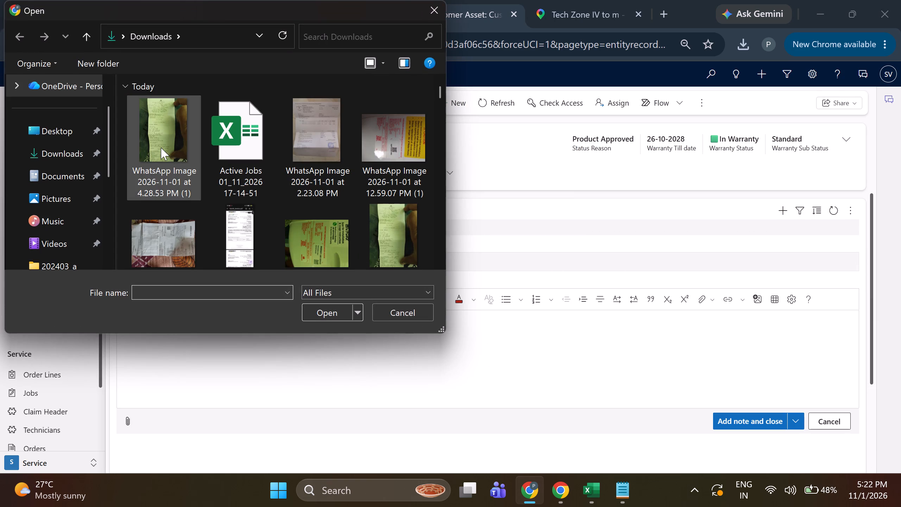
double_click(161, 148)
left_click(741, 432)
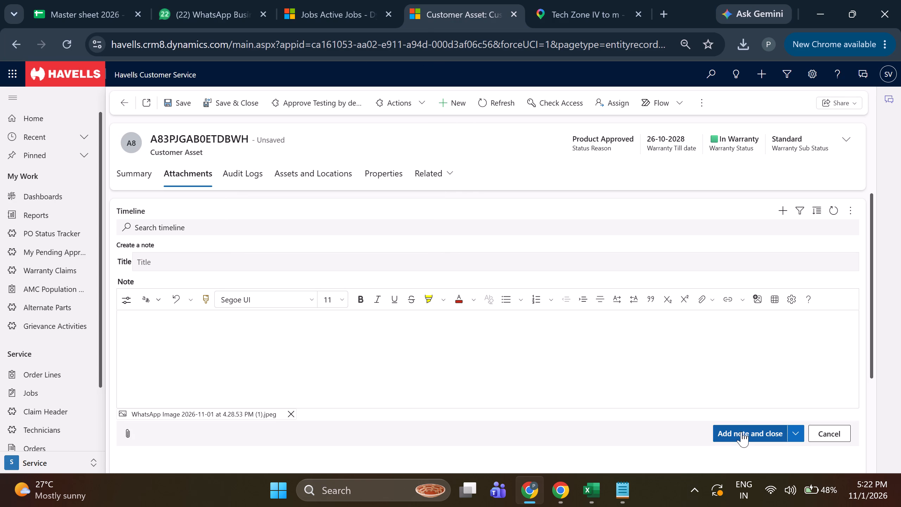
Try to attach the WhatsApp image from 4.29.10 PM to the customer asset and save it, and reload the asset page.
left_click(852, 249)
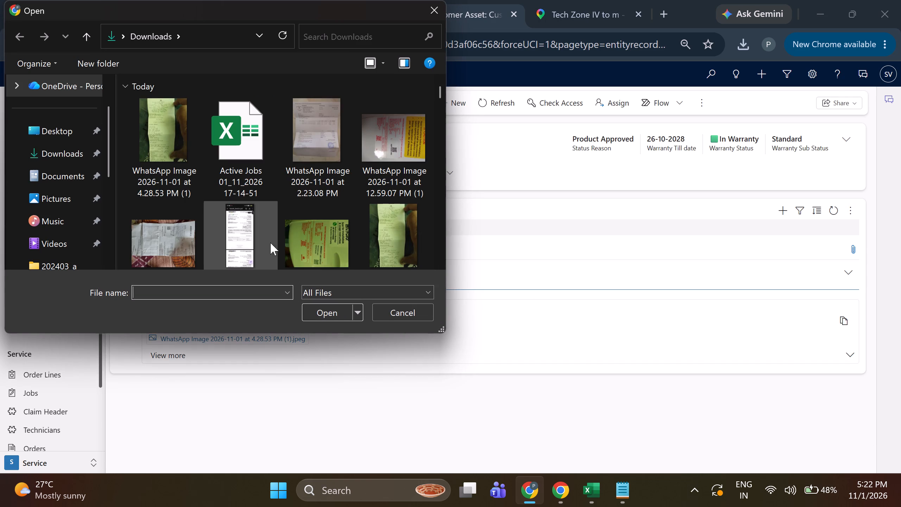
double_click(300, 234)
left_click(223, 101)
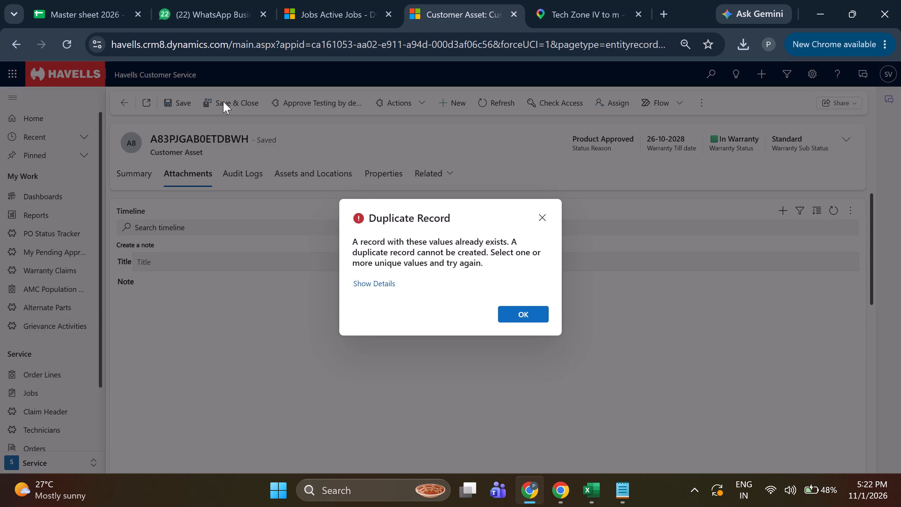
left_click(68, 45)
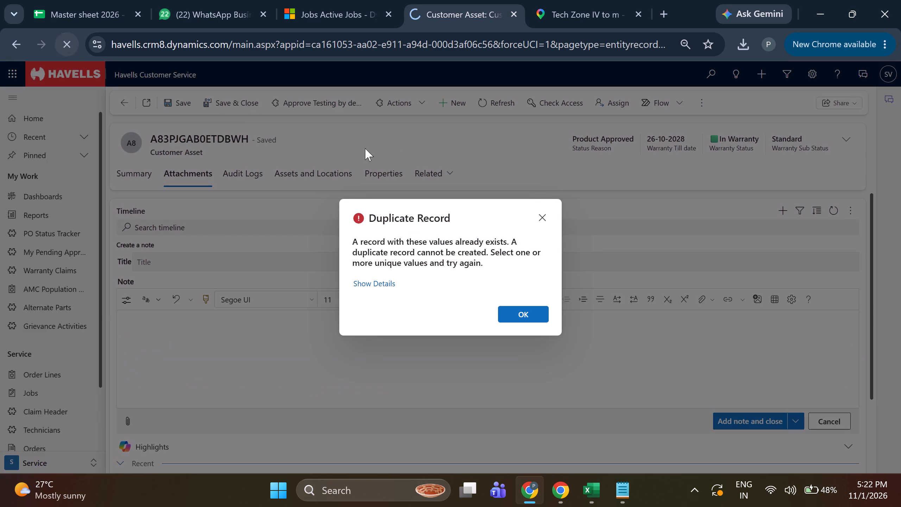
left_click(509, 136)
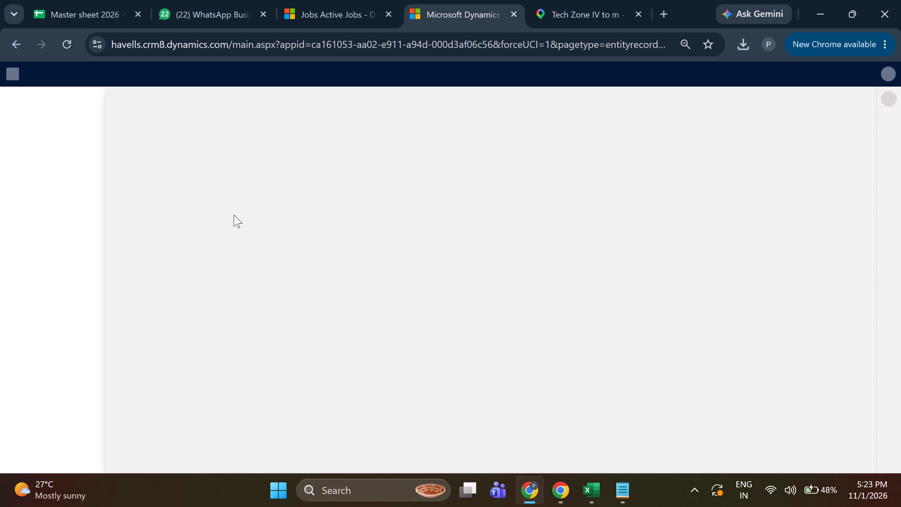
Add WhatsApp Image 2026-11-01 at 4.29.10 PM to the customer asset's attachments and save and close the asset.
left_click(191, 181)
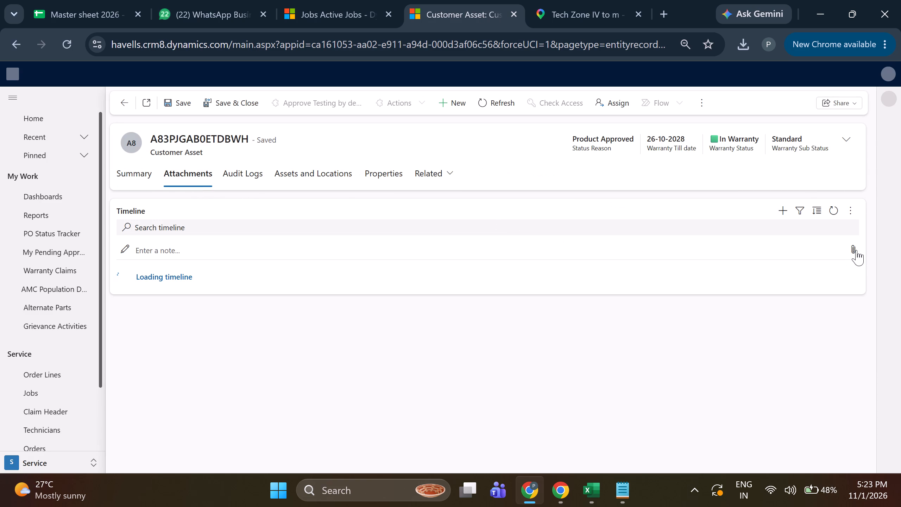
left_click(856, 250)
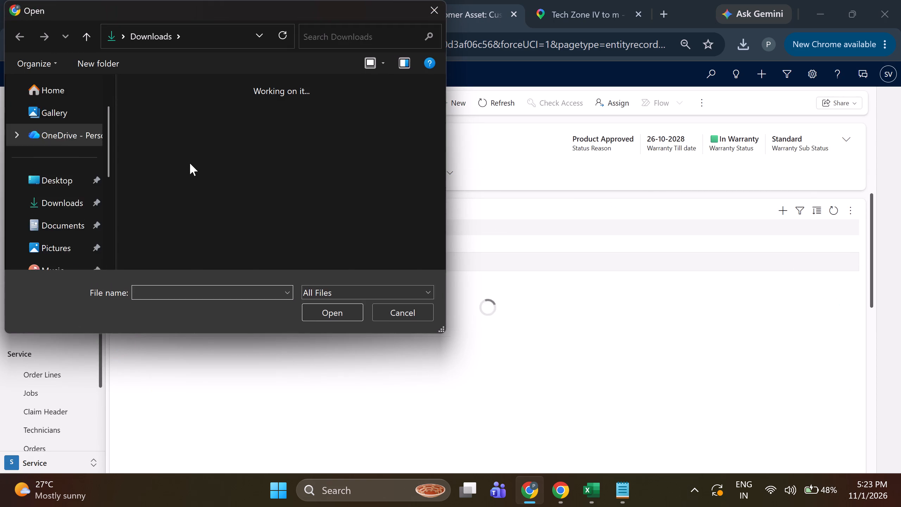
double_click(327, 233)
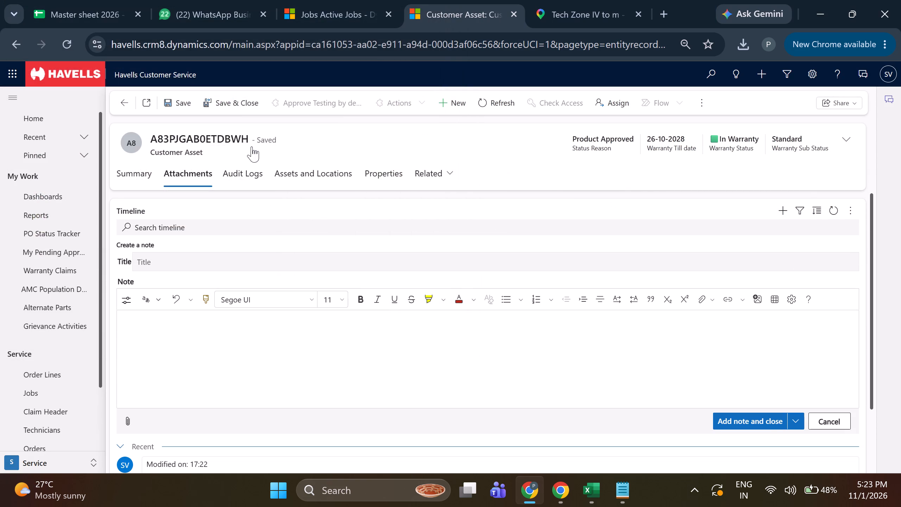
left_click(235, 104)
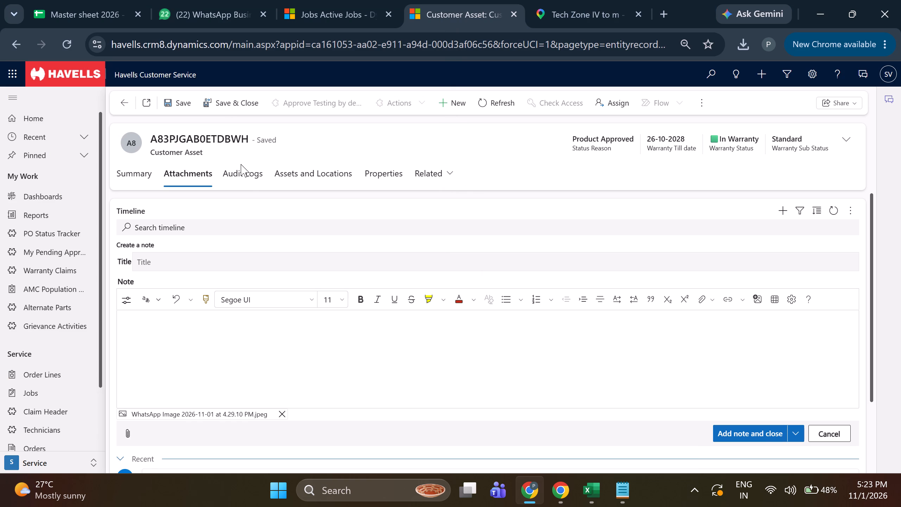
left_click(225, 104)
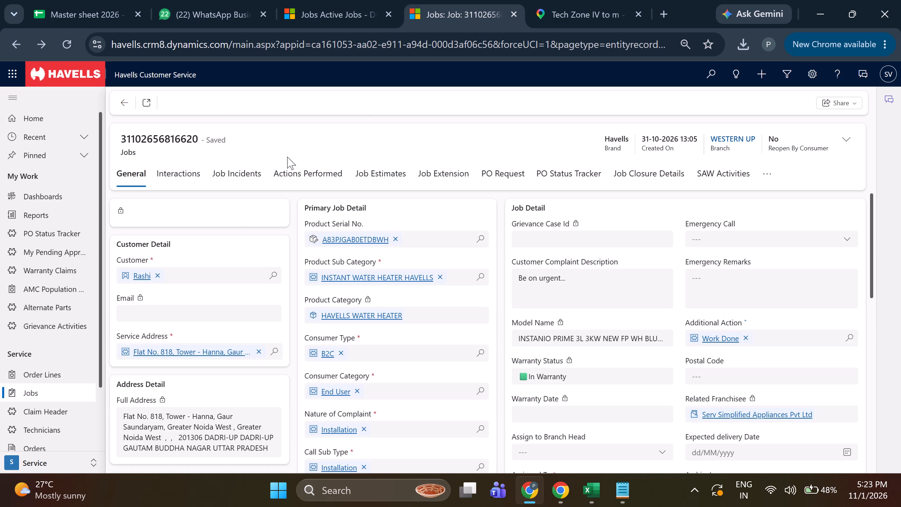
Review the job's general and closure details, and save and close the job.
scroll(421, 286, "down", 1)
scroll(541, 292, "up", 2)
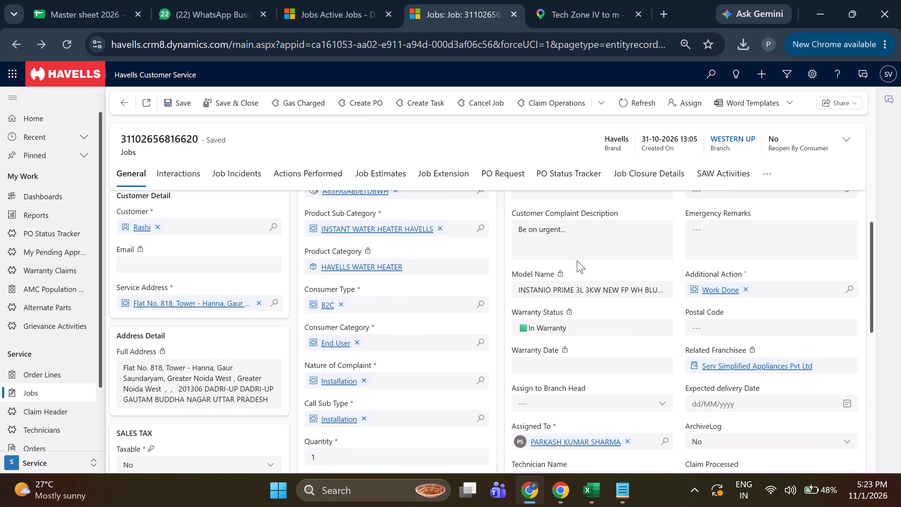
scroll(577, 261, "up", 1)
left_click(632, 176)
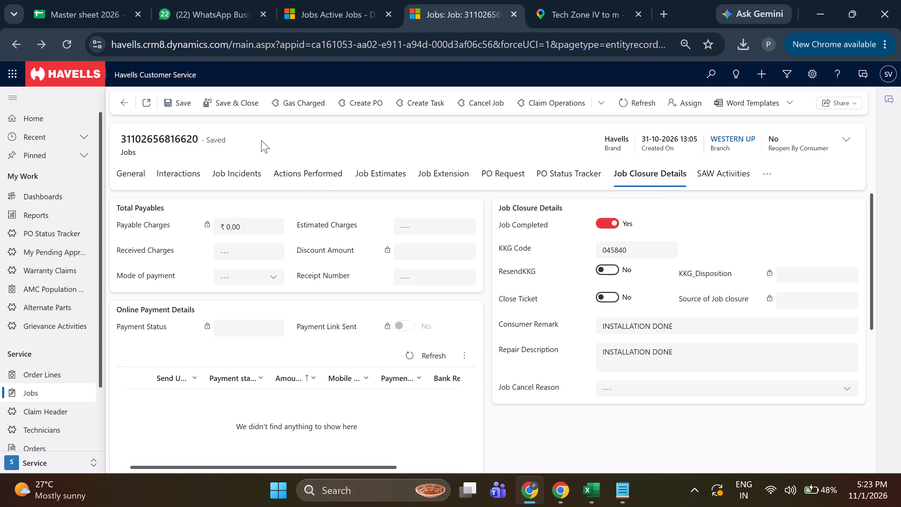
left_click(238, 103)
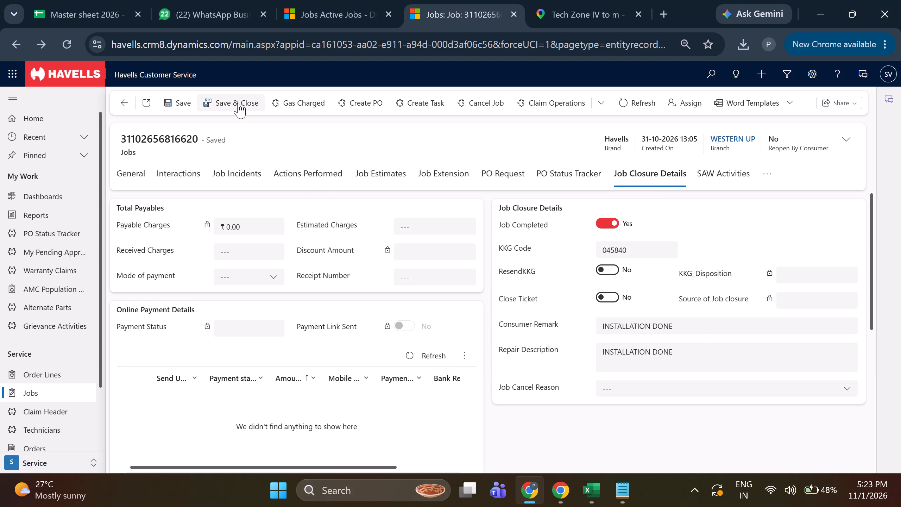
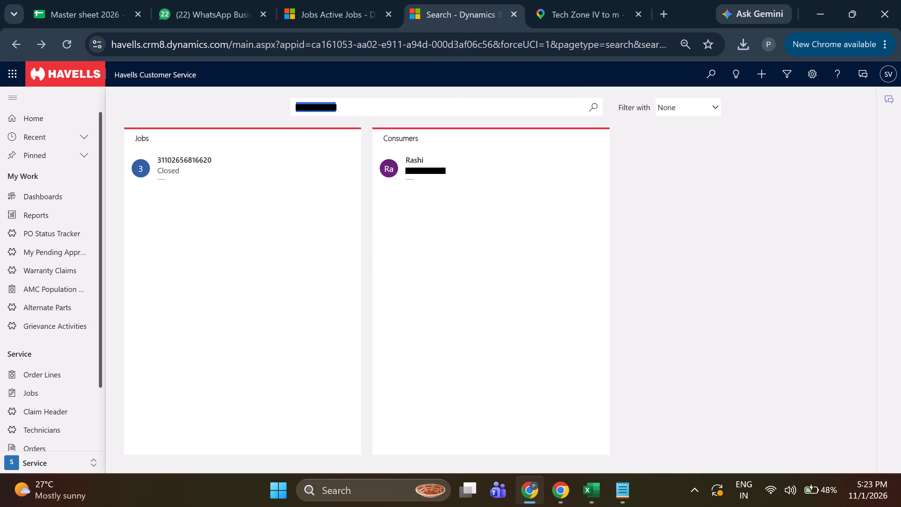
Copy the customer's mobile number from the Dynamics search and start looking it up in the Master sheet 2026 spreadsheet.
key("ctrl+c")
left_click(77, 0)
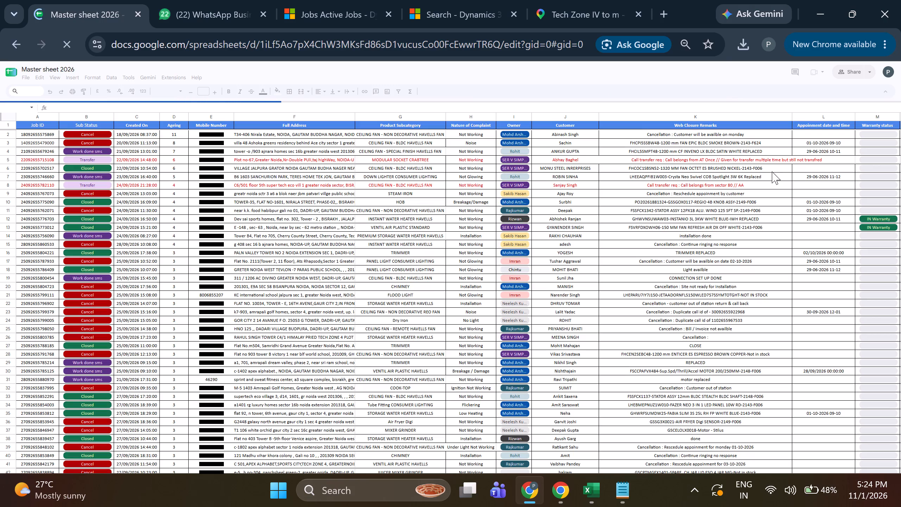
key("ctrl+f")
left_click(700, 76)
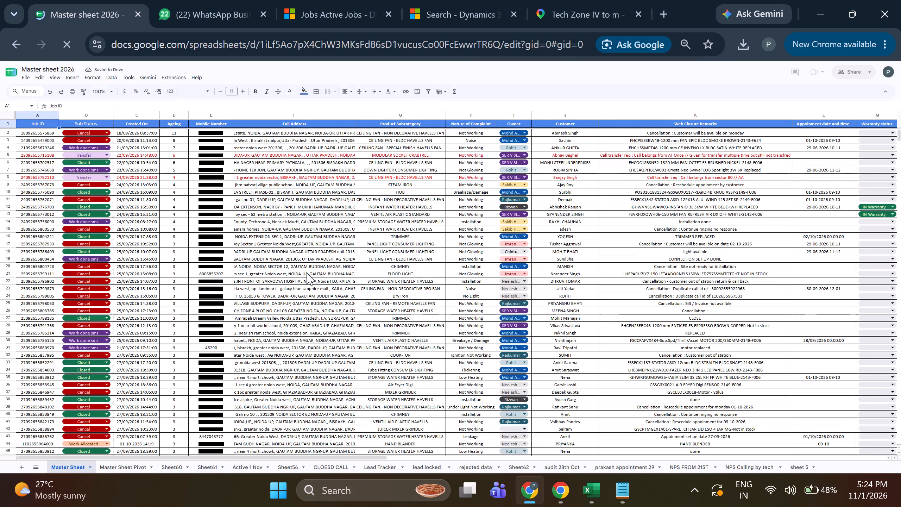
key("ctrl+f")
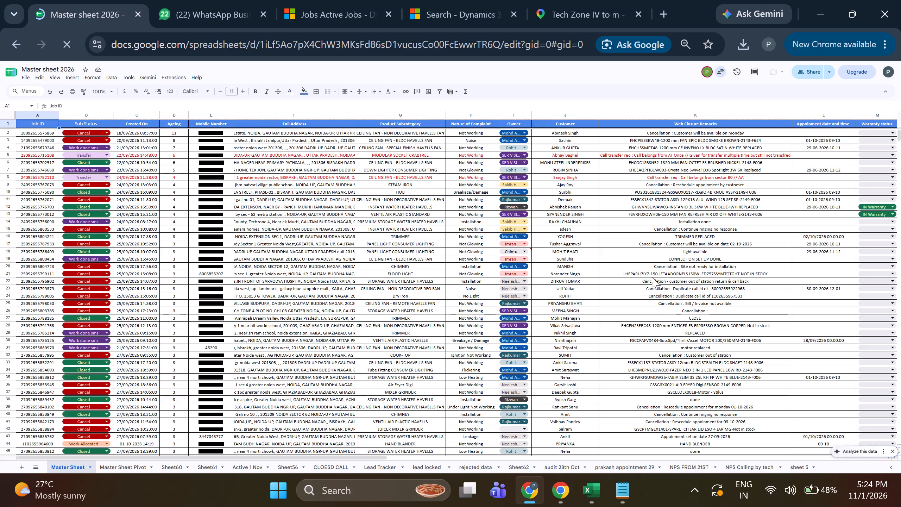
key("ctrl+f")
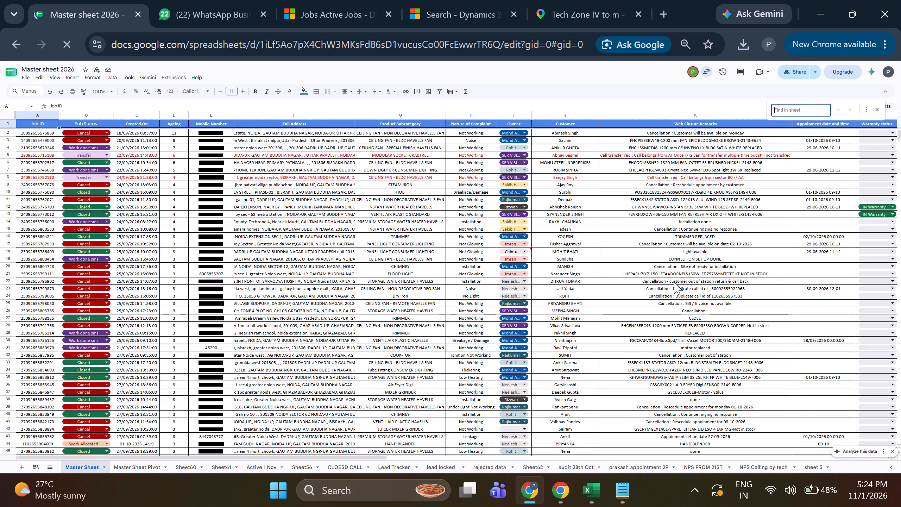
Find the customer's job by the copied mobile number and set its Sub Status in row 1913 to Closed.
scroll(674, 282, "down", 1)
key("ctrl+v")
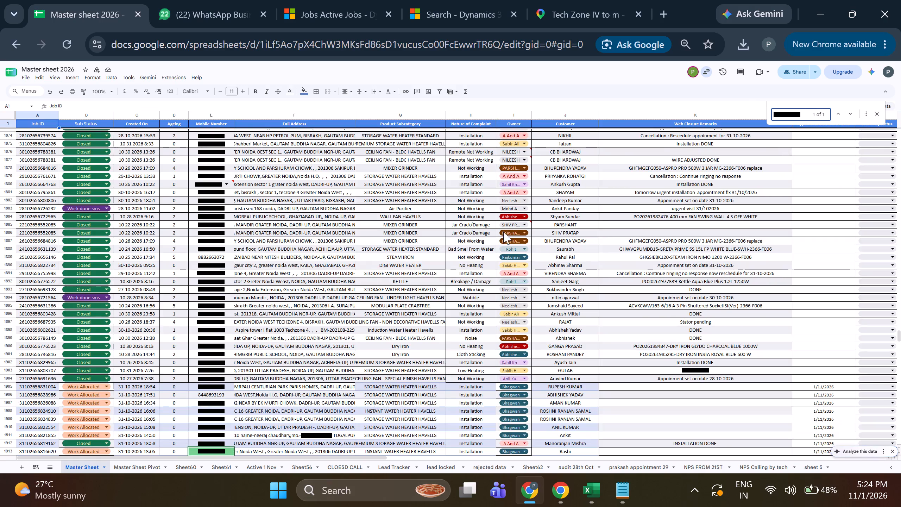
scroll(219, 337, "down", 1)
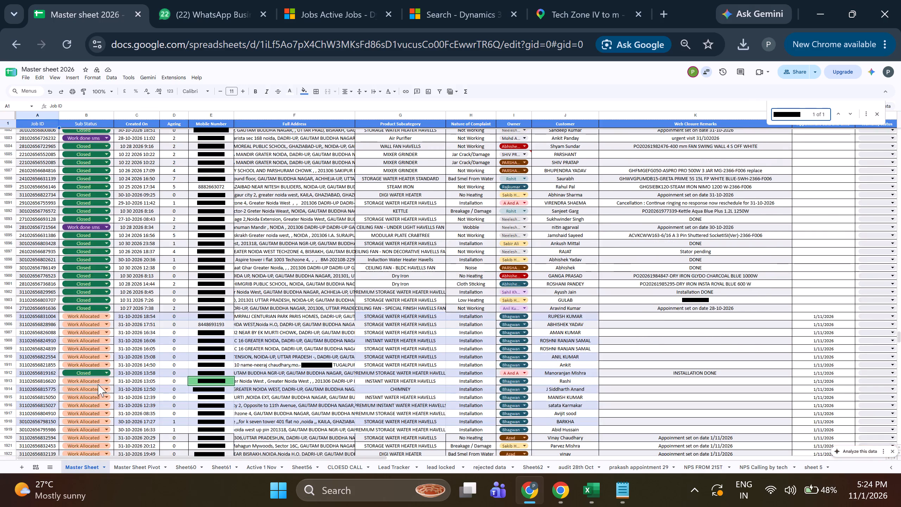
left_click(100, 380)
left_click(77, 420)
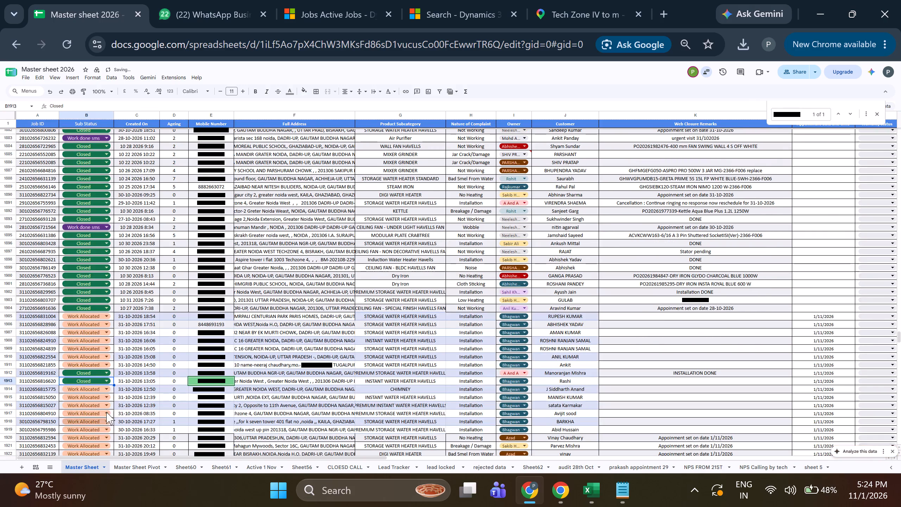
Change the Owner of the job in row 1913 to A And A.
left_click(511, 381)
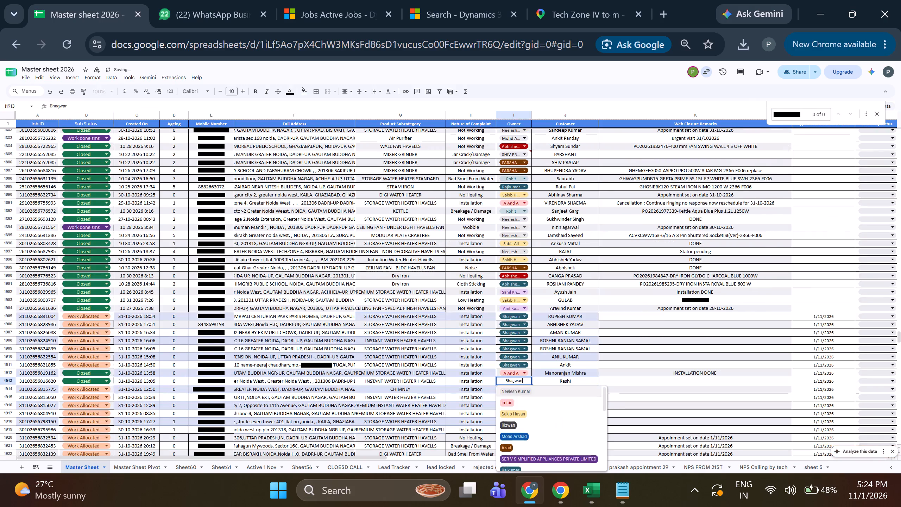
scroll(518, 413, "down", 1)
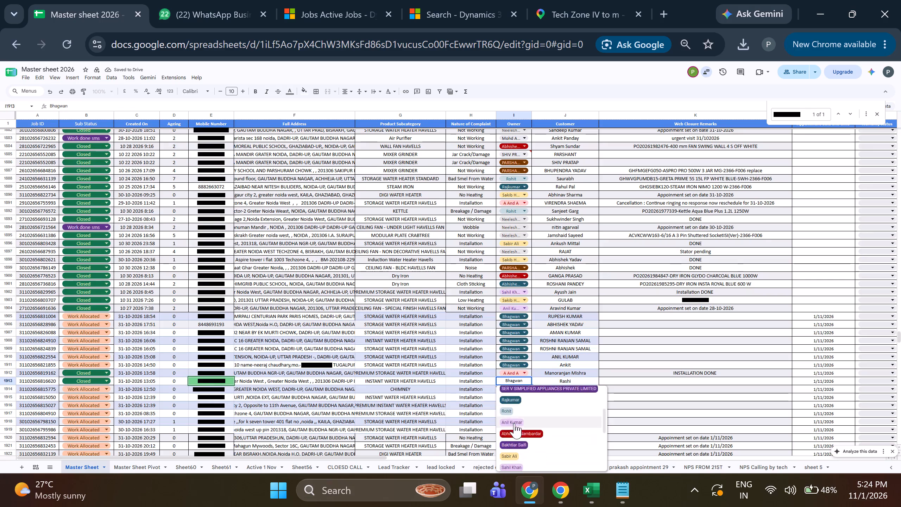
scroll(514, 423, "down", 1)
left_click(500, 461)
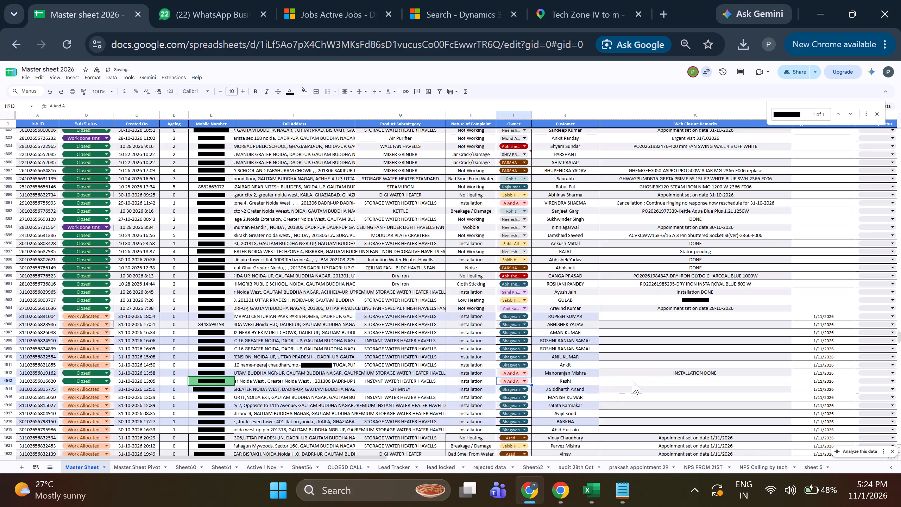
Copy the INSTALLATION DONE closure remark from row 1912 into the Web Closure Remarks of row 1913.
left_click(653, 382)
key("Up")
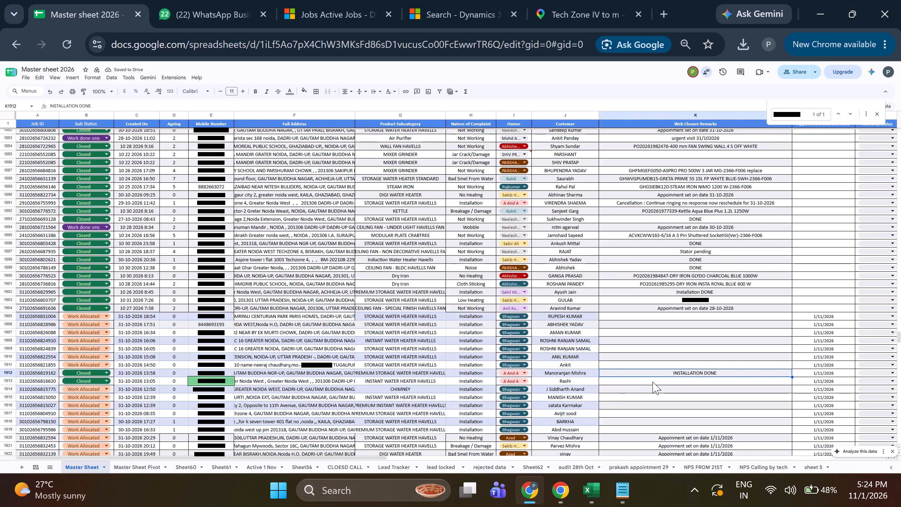
key("ctrl+c")
key("Down")
key("ctrl+v")
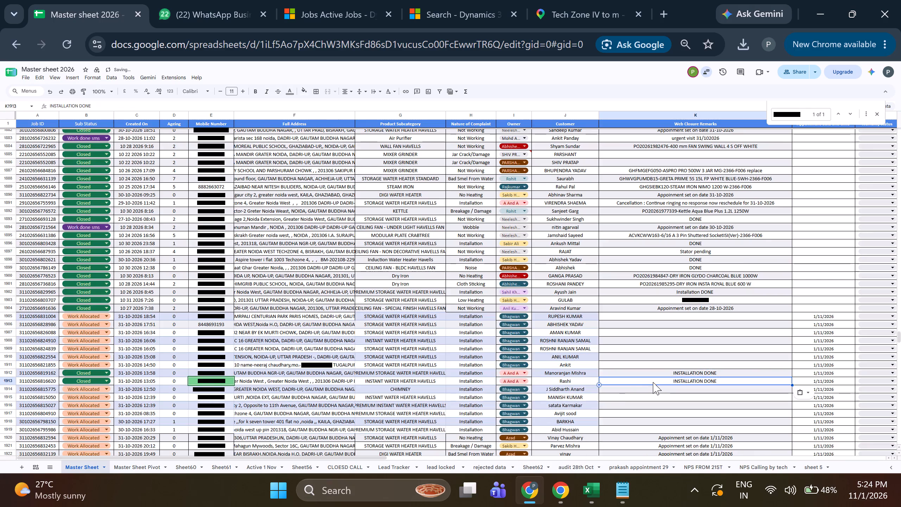
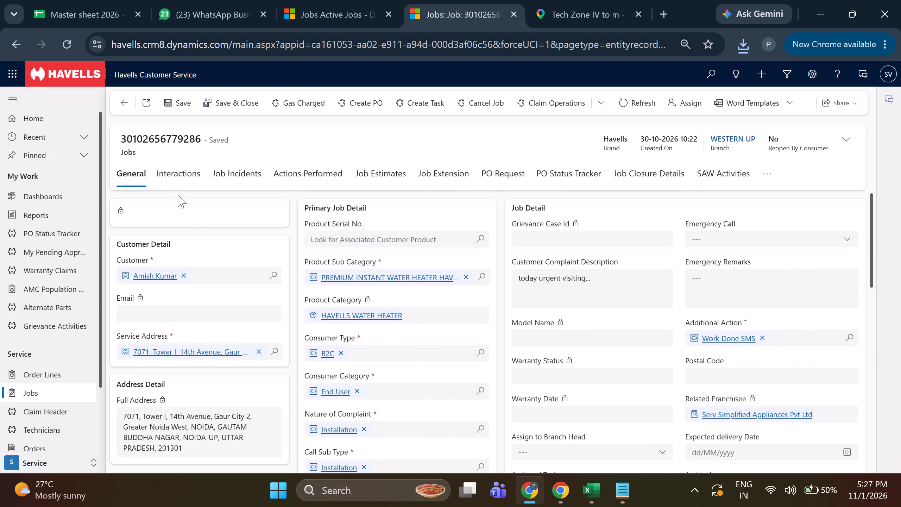
left_click(175, 184)
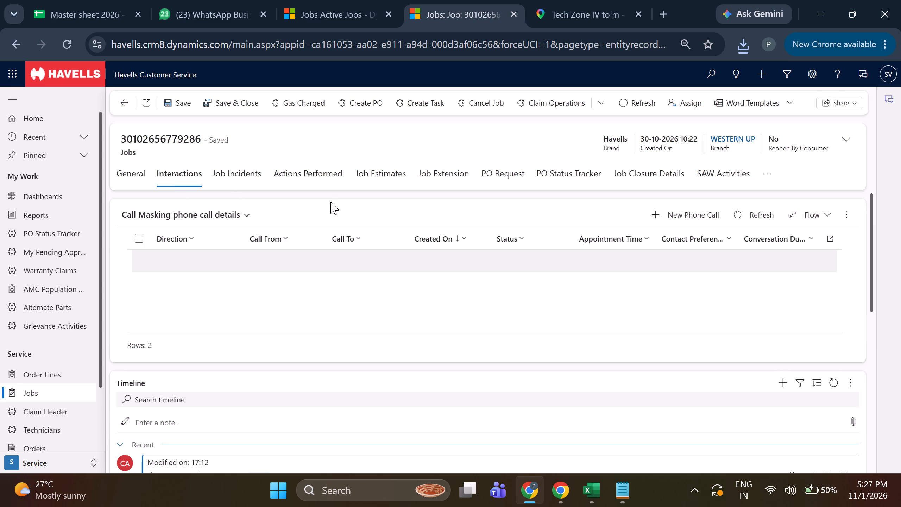
left_click(224, 182)
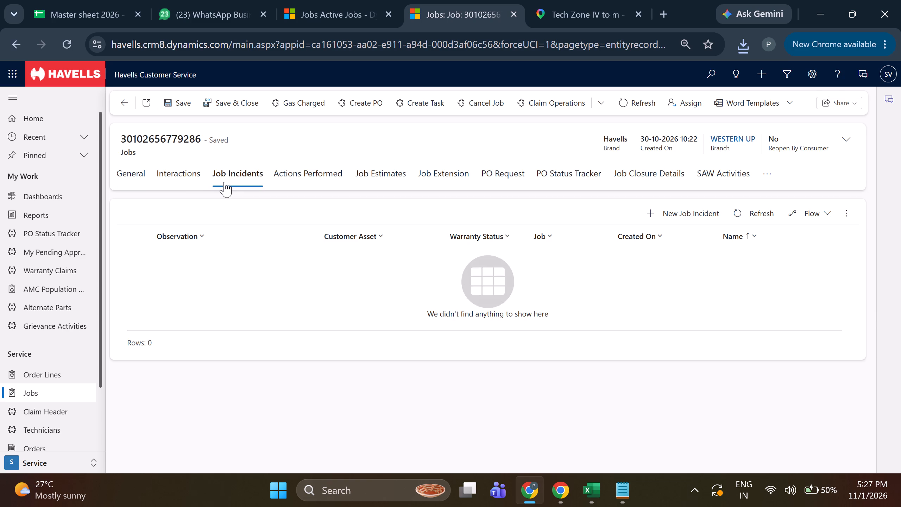
left_click(654, 216)
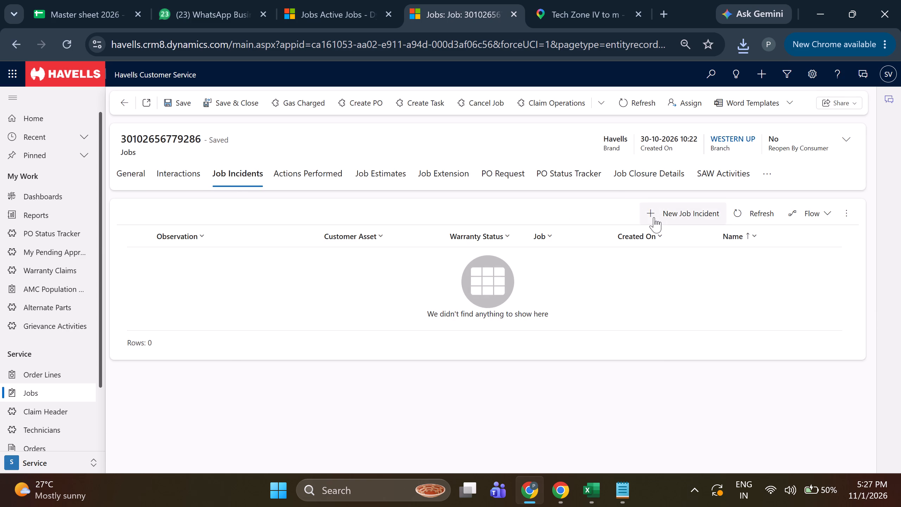
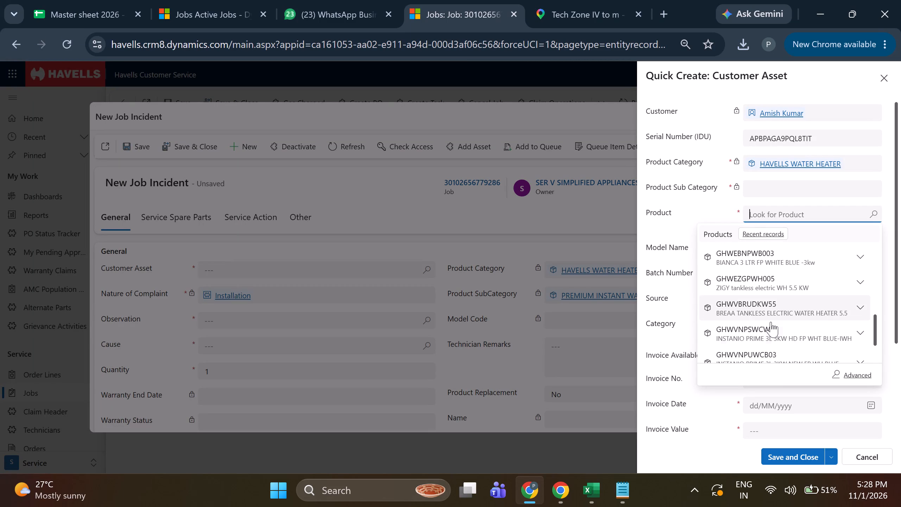
Select product GHWACAPWH005 (CARLO 5L 3 KW FP IWH) for the new customer asset.
scroll(771, 322, "up", 6)
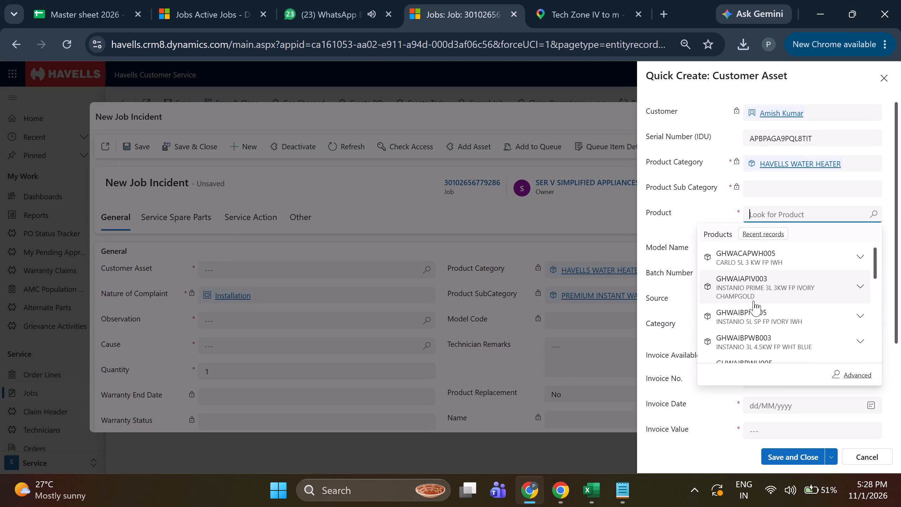
scroll(754, 301, "up", 1)
left_click(754, 260)
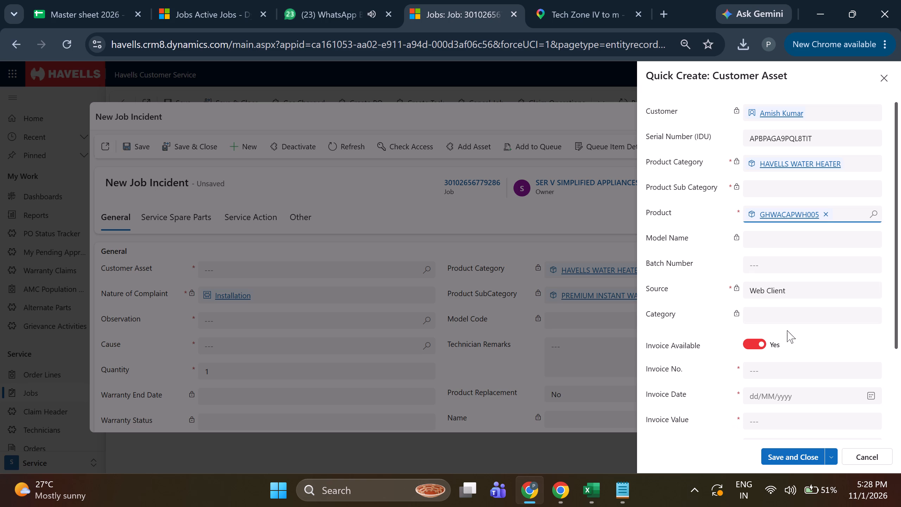
Fill in the new customer asset's invoice details, entering 439 as the invoice number.
left_click(800, 365)
left_click(813, 305)
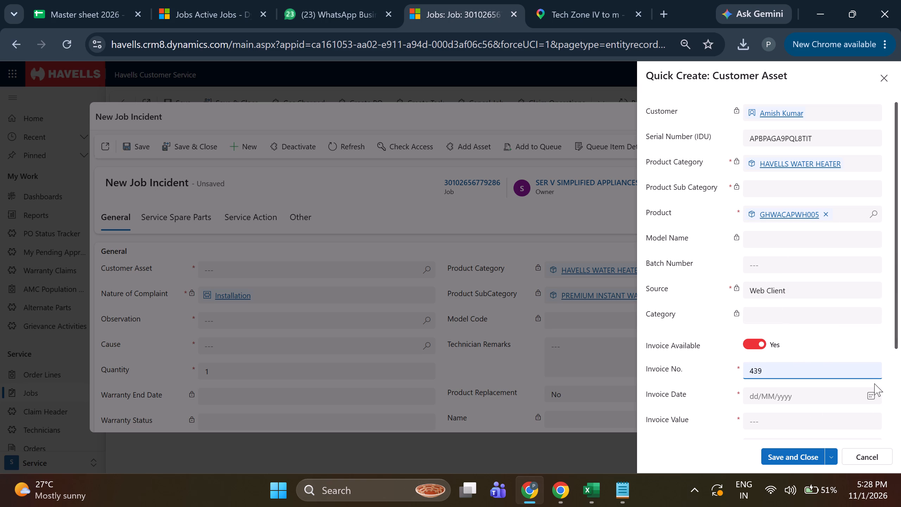
Set the new customer asset's invoice date to 28-10-2026 and its invoice value to 6100.
left_click(874, 395)
left_click(833, 269)
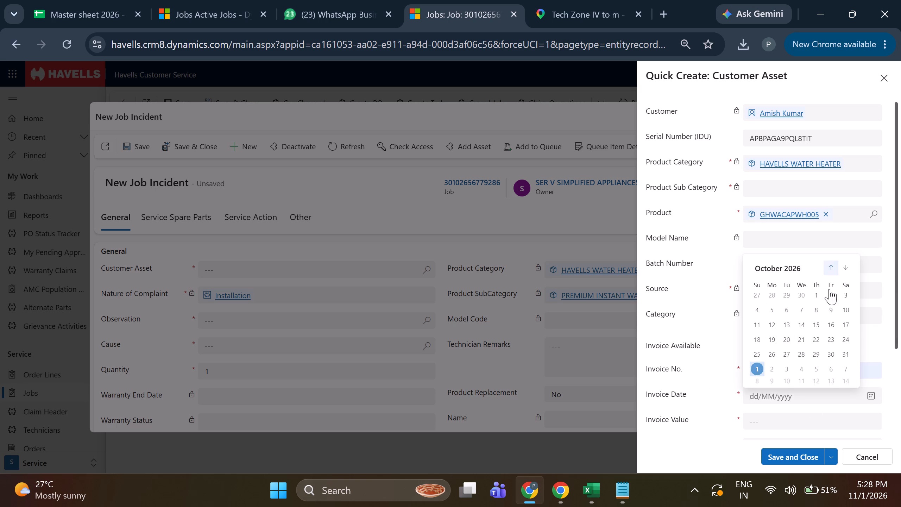
left_click(802, 358)
scroll(802, 358, "down", 2)
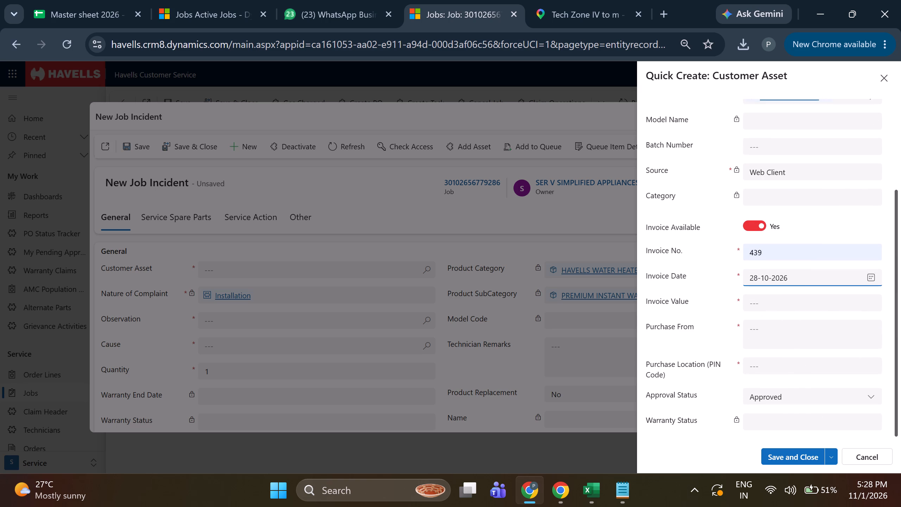
left_click(785, 308)
type("6100")
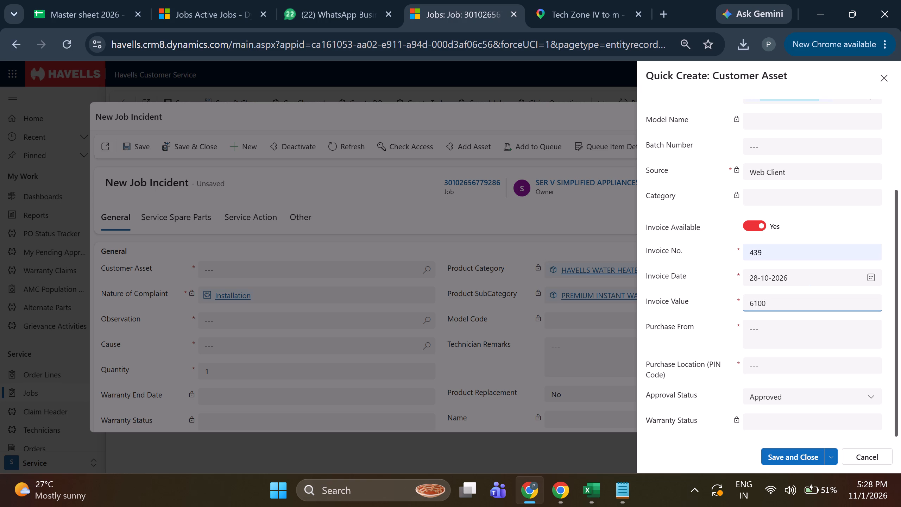
Enter NOIDA as the place of purchase and 201301 as the purchase location code, and save the customer asset.
key("Tab")
type("noida")
key("Tab")
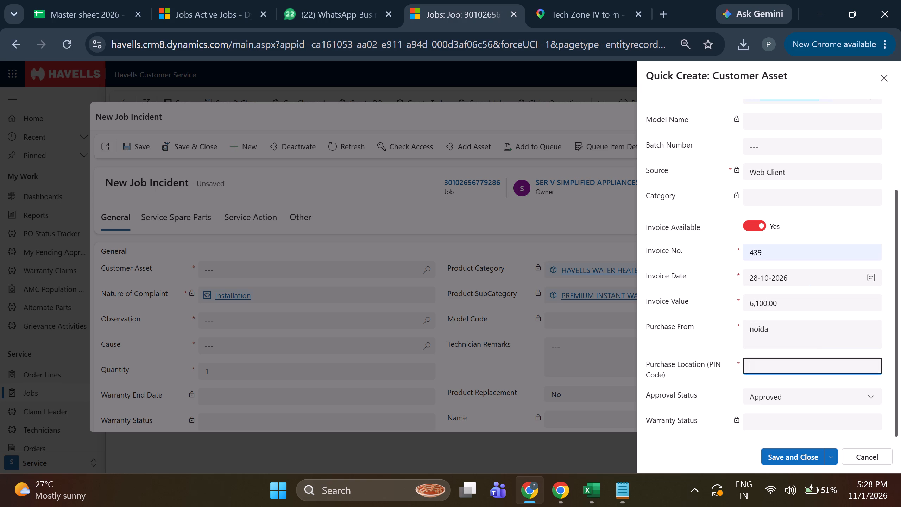
double_click(823, 340)
key("BackSpace")
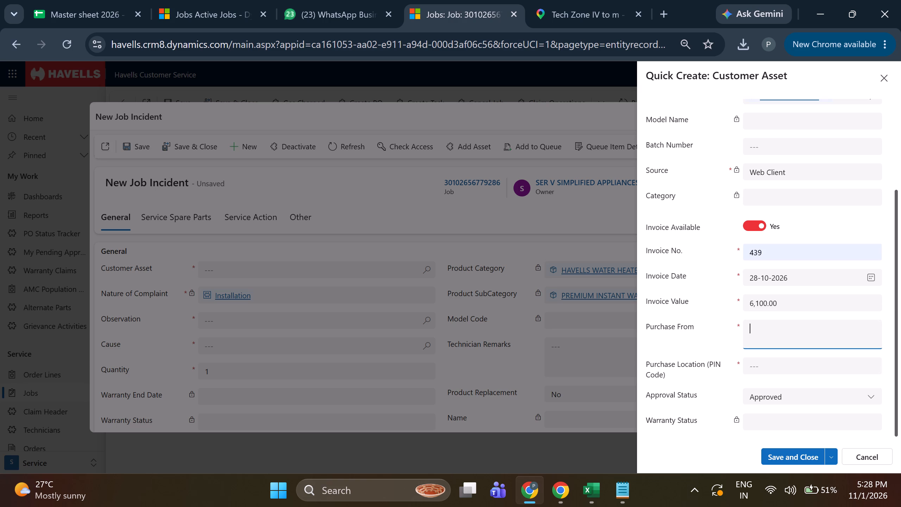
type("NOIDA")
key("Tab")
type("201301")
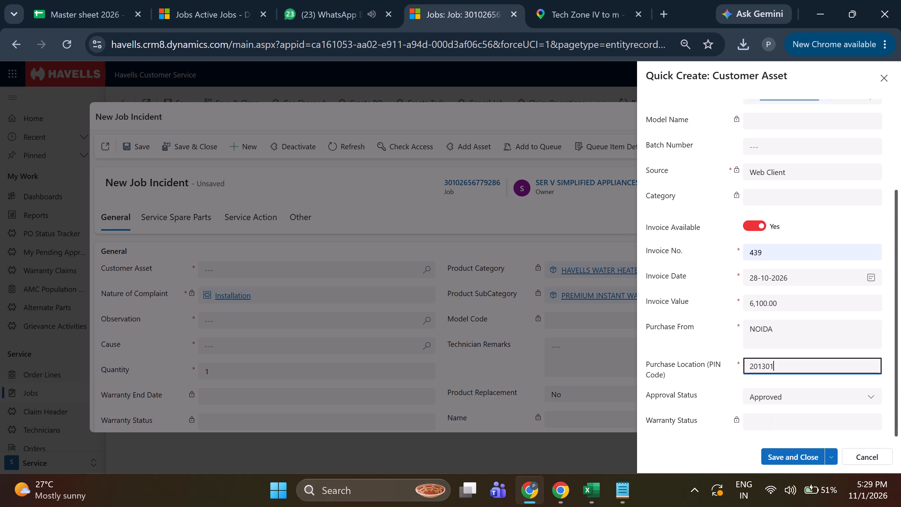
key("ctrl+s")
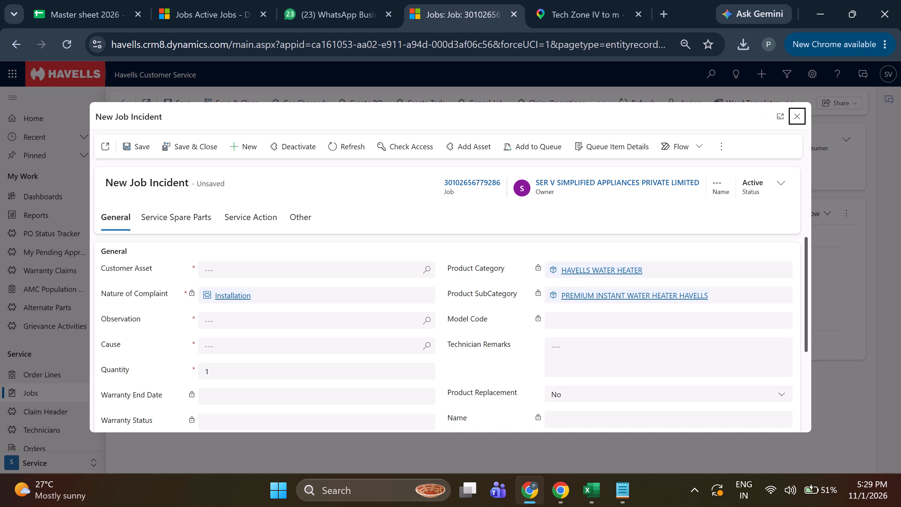
left_click(427, 268)
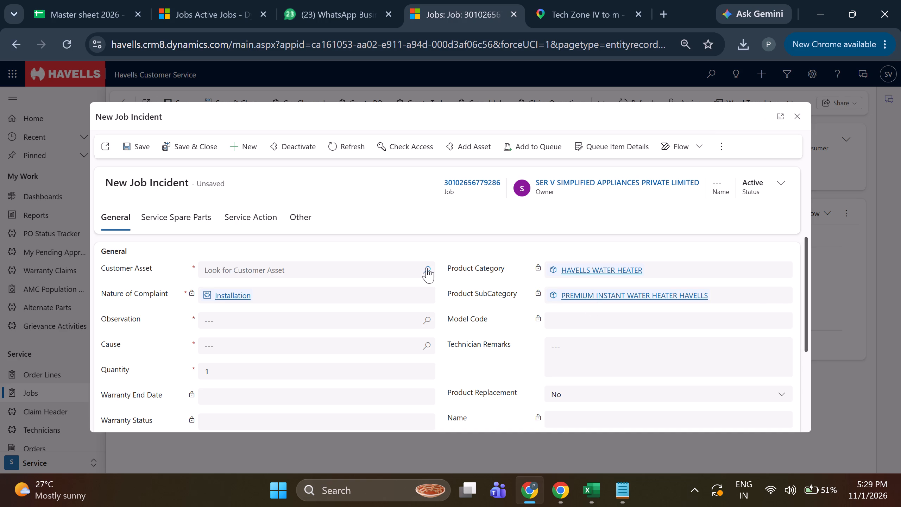
left_click(348, 343)
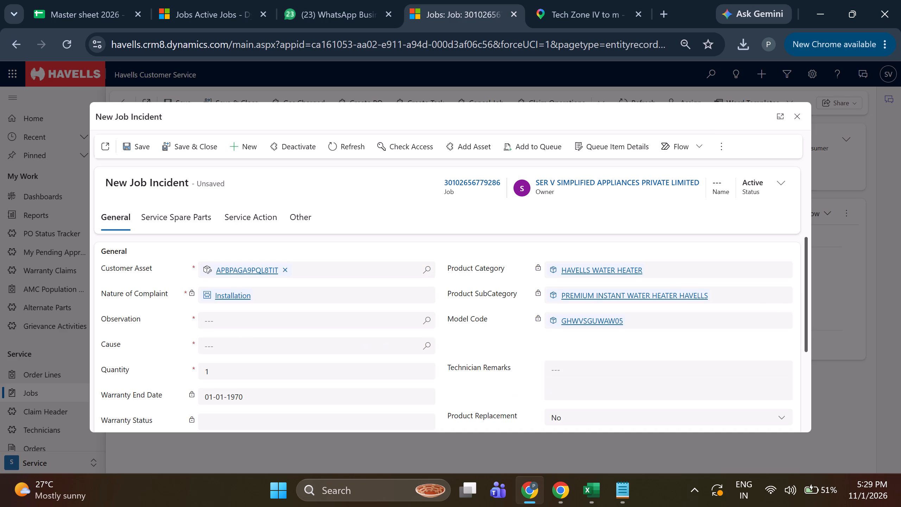
left_click(424, 323)
left_click(237, 207)
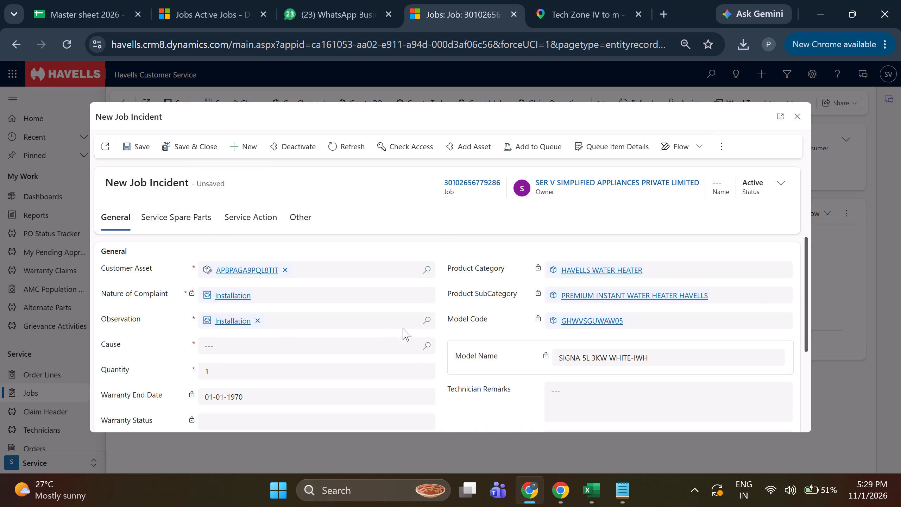
double_click(433, 351)
left_click(233, 303)
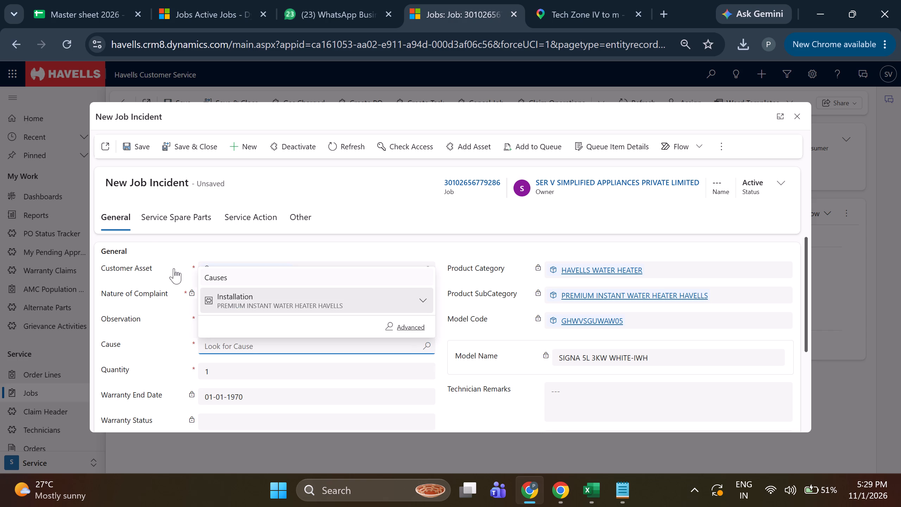
left_click(130, 147)
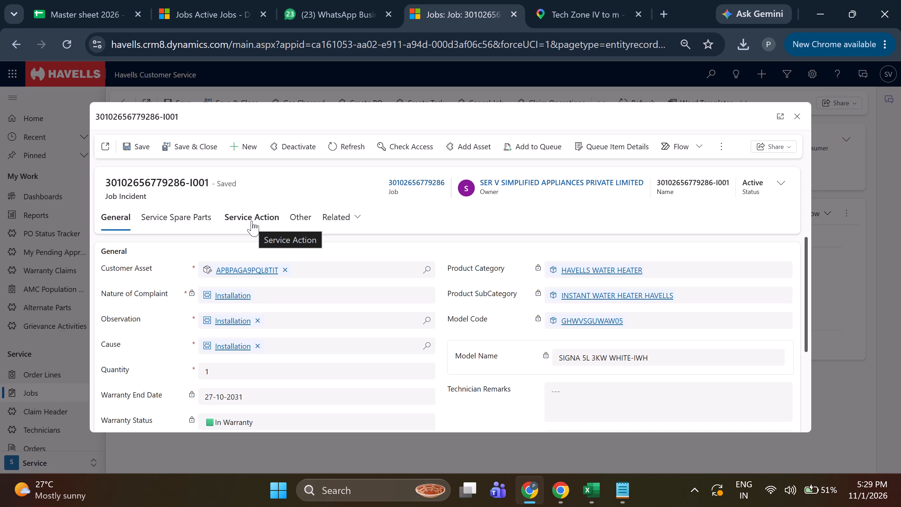
Mark the incident's Installation Done service action as Used, then save and close the job service record.
left_click(252, 221)
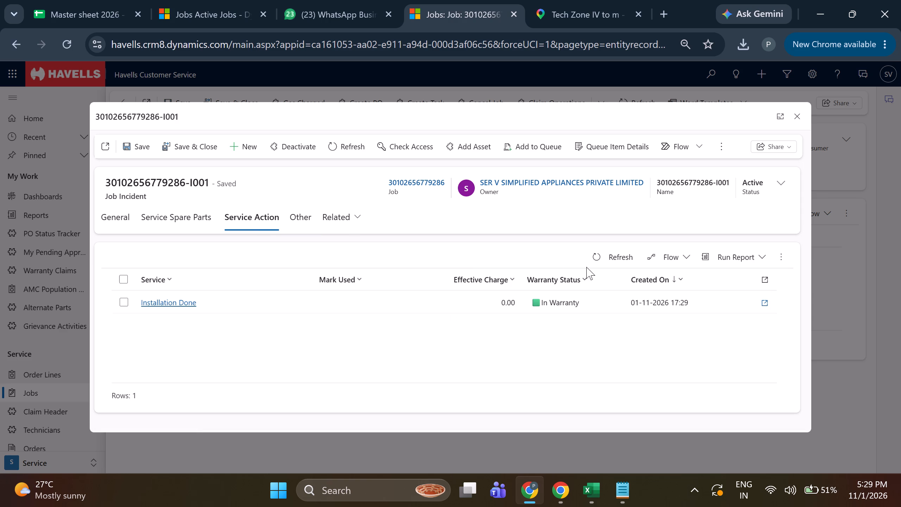
double_click(361, 306)
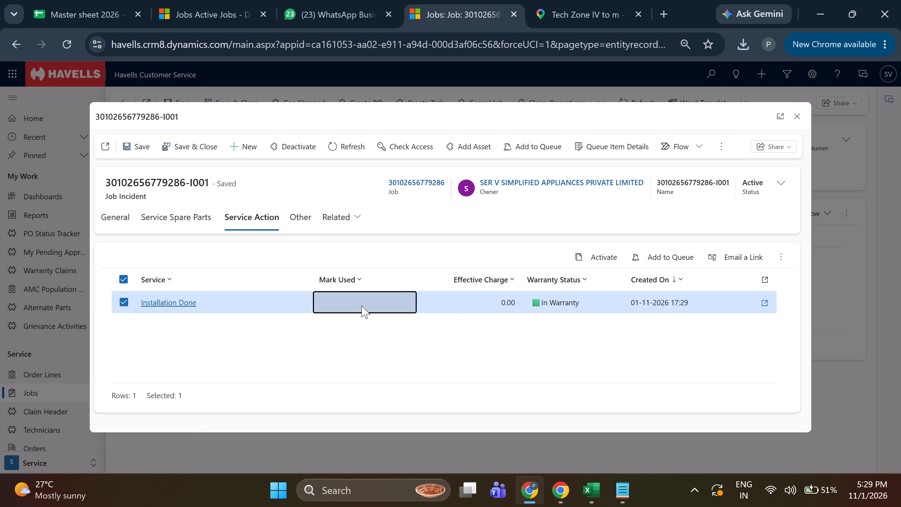
double_click(361, 306)
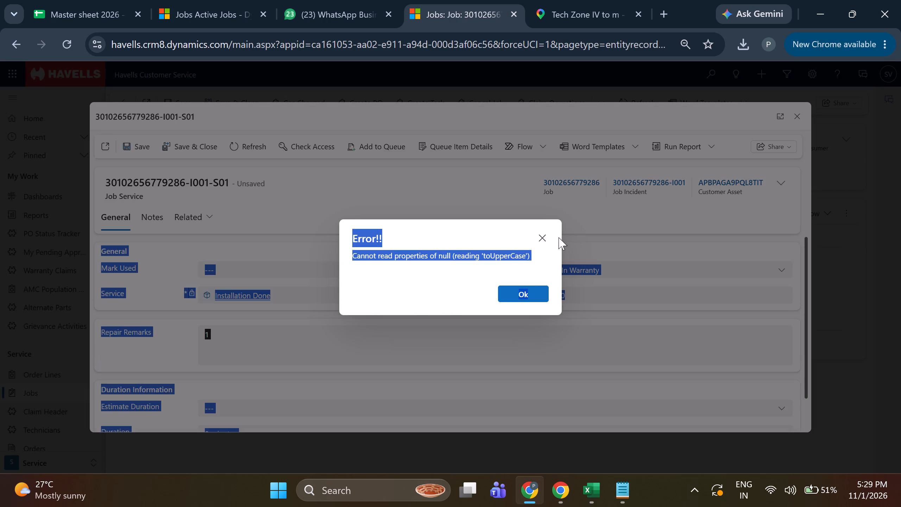
left_click(540, 235)
left_click(323, 226)
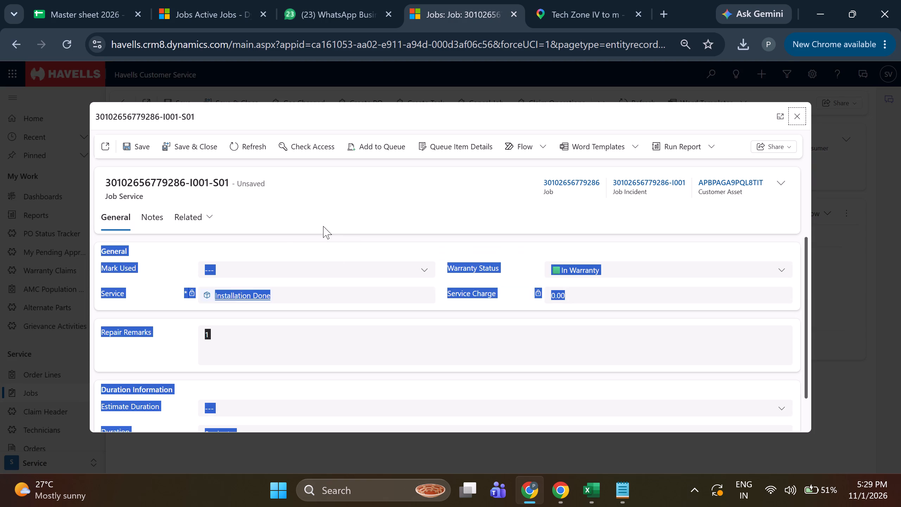
left_click(402, 273)
left_click(376, 324)
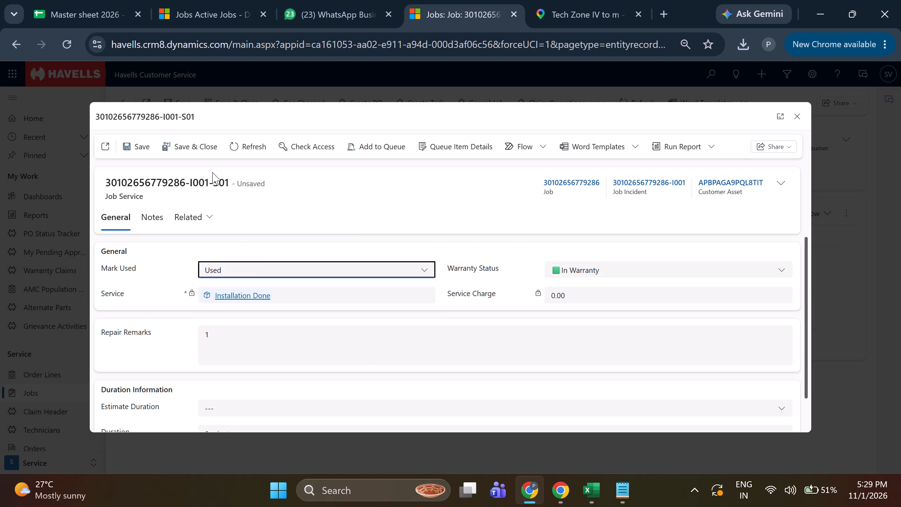
left_click(187, 150)
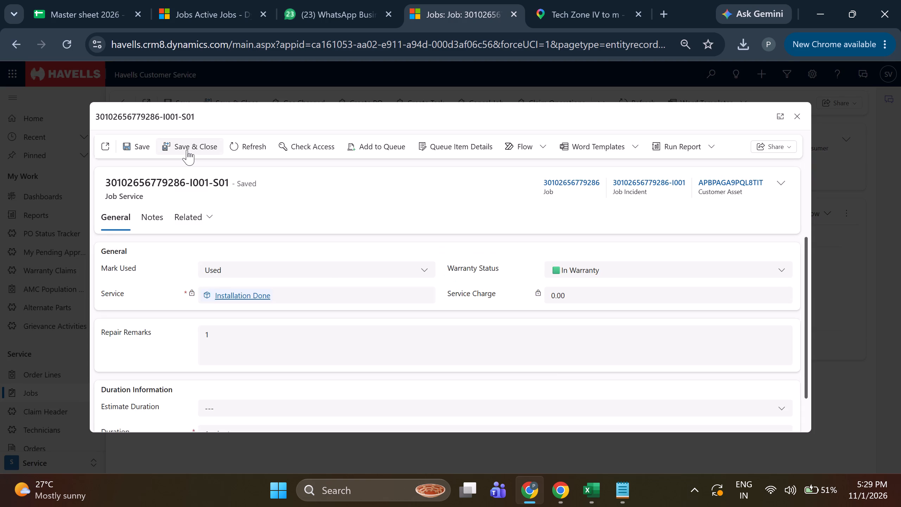
left_click(187, 150)
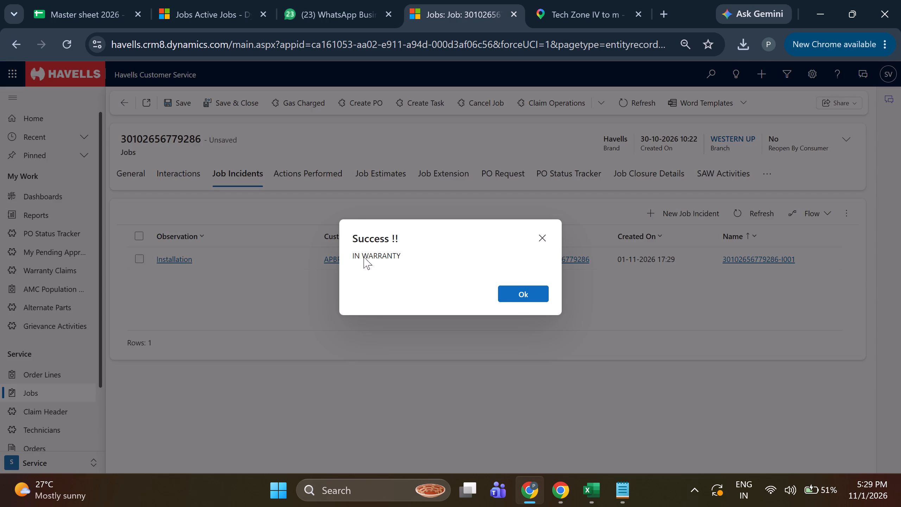
left_click(517, 296)
Open the customer asset linked as the Product Serial No. in the job's general details.
left_click(140, 183)
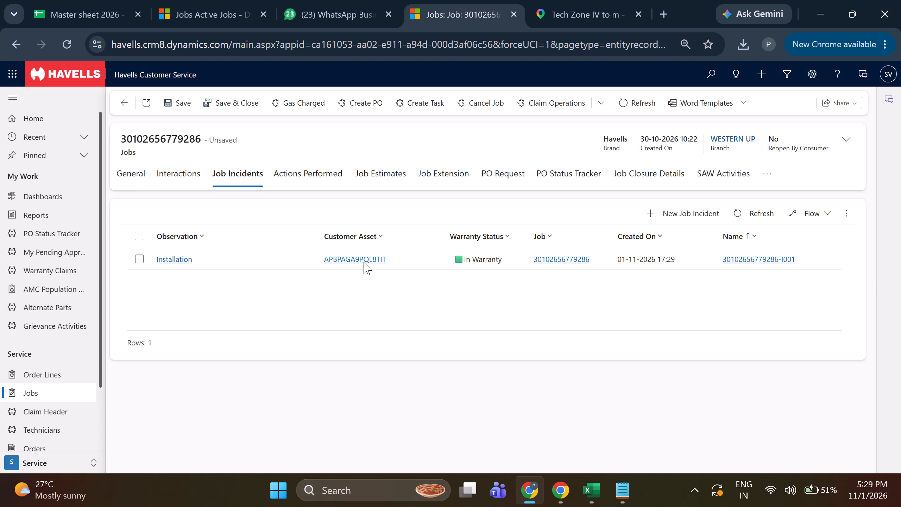
left_click(356, 240)
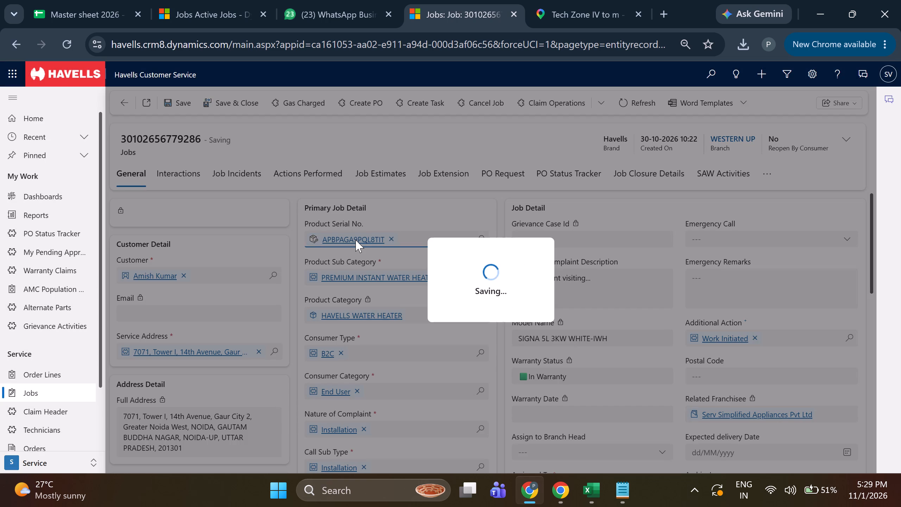